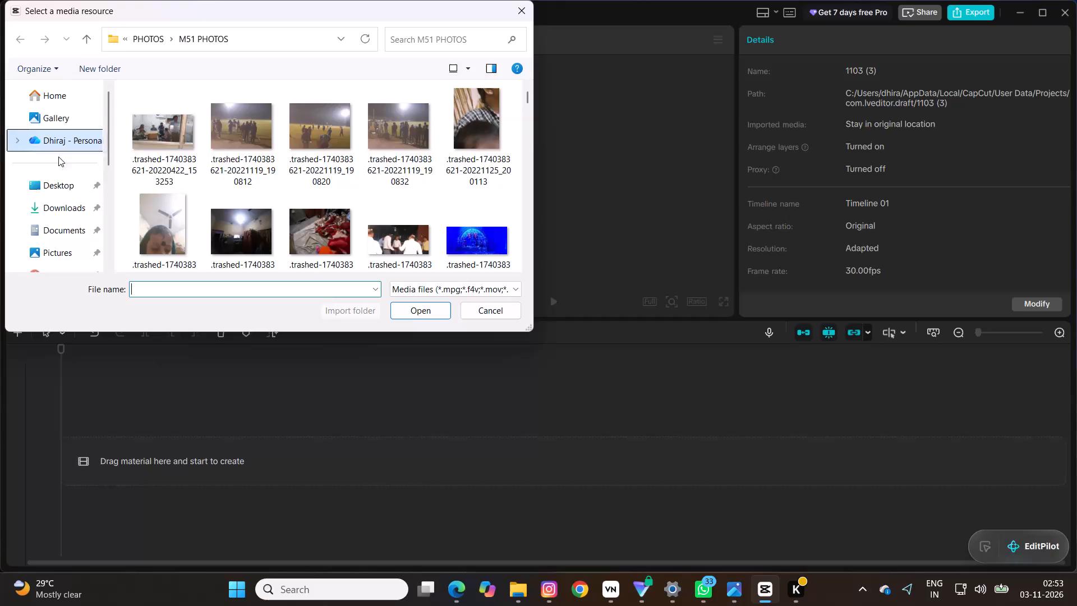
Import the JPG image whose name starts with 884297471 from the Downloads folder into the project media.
left_click(60, 217)
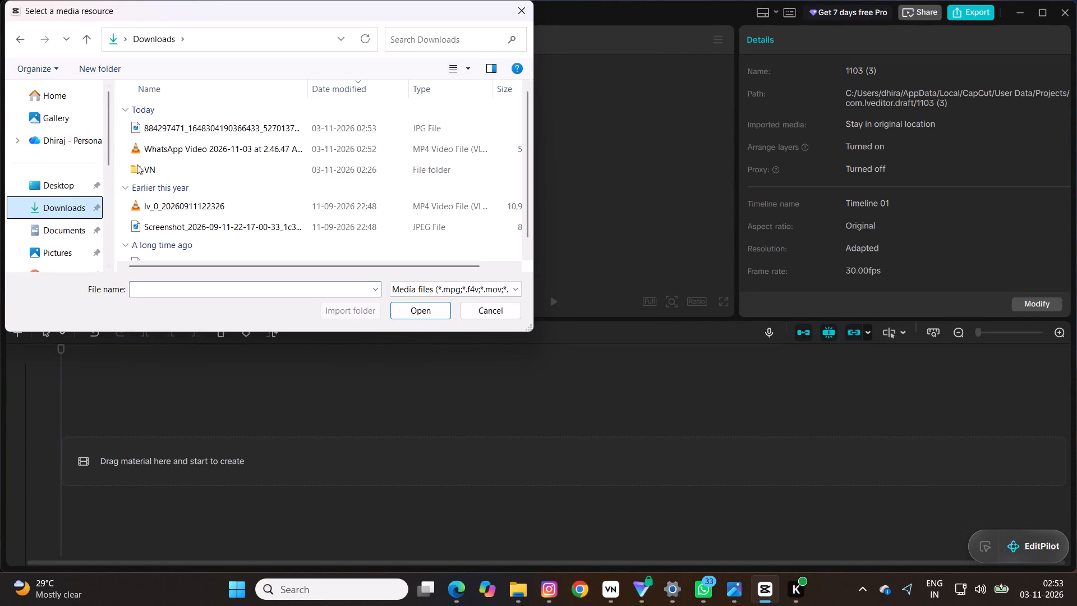
double_click(268, 126)
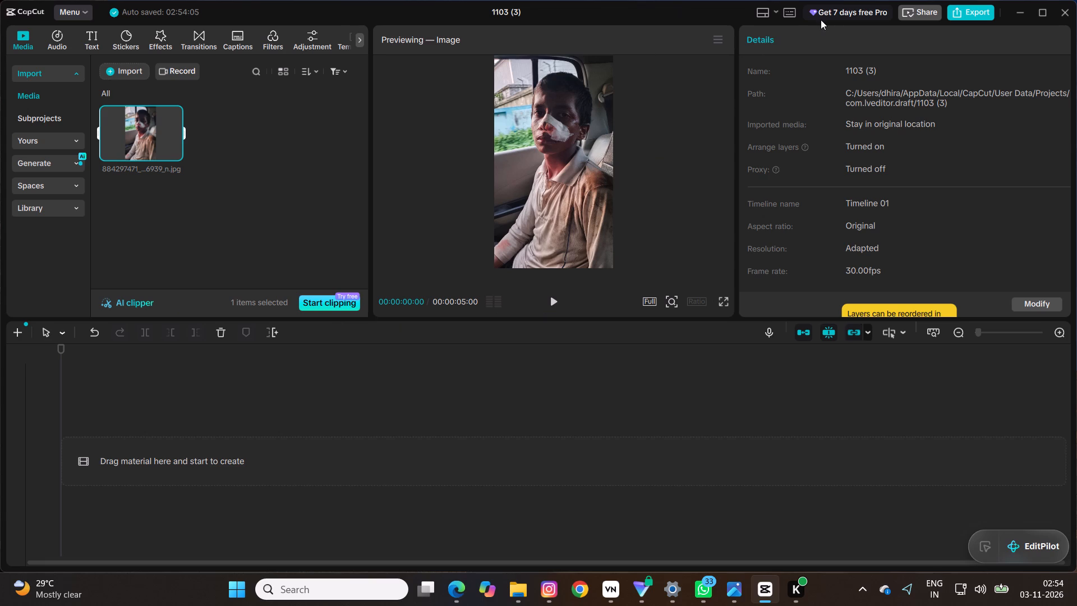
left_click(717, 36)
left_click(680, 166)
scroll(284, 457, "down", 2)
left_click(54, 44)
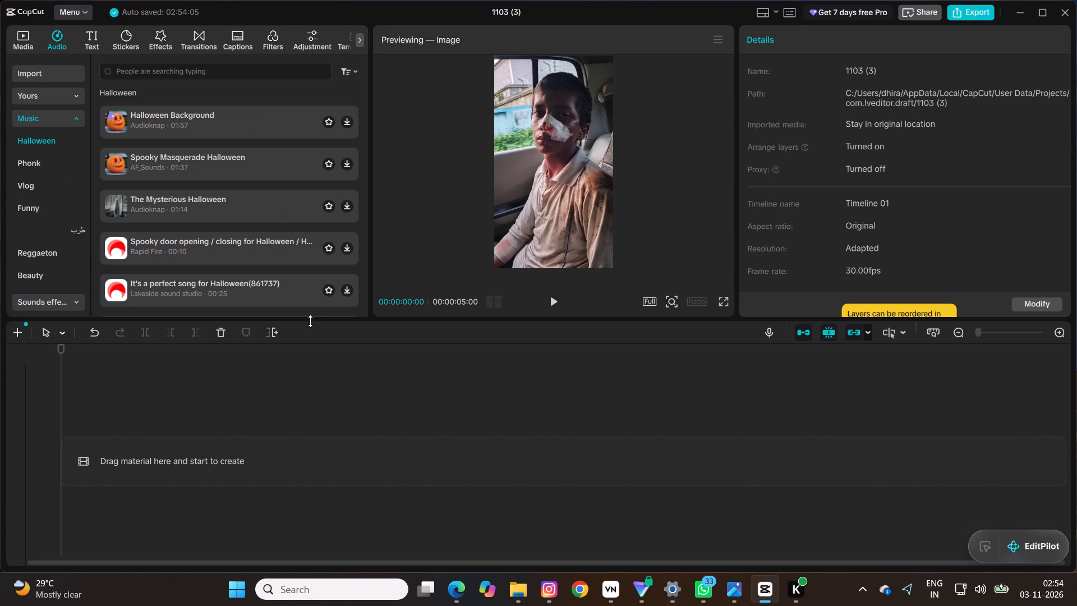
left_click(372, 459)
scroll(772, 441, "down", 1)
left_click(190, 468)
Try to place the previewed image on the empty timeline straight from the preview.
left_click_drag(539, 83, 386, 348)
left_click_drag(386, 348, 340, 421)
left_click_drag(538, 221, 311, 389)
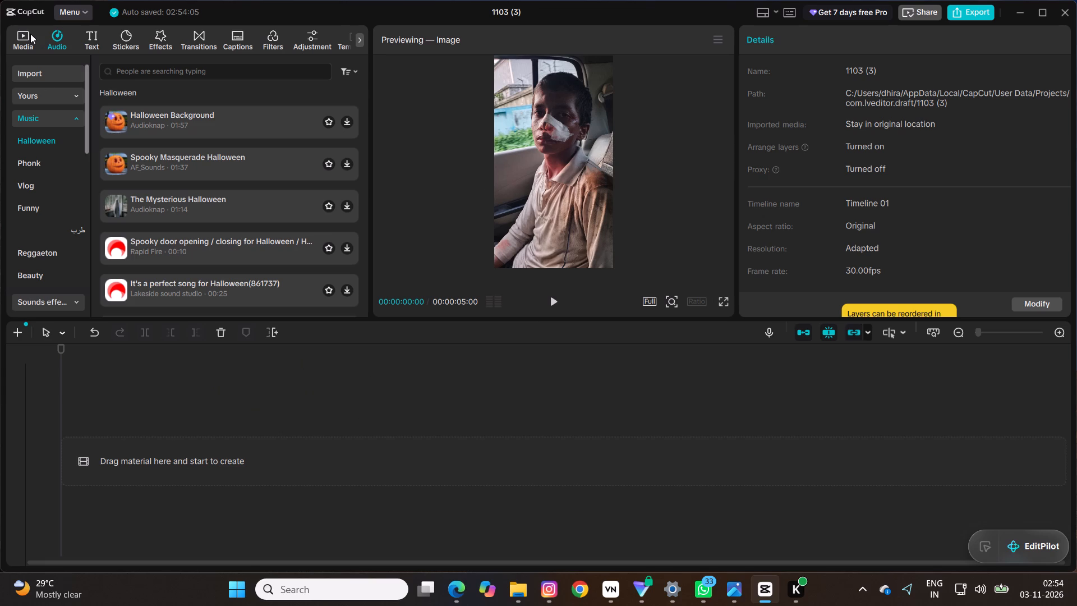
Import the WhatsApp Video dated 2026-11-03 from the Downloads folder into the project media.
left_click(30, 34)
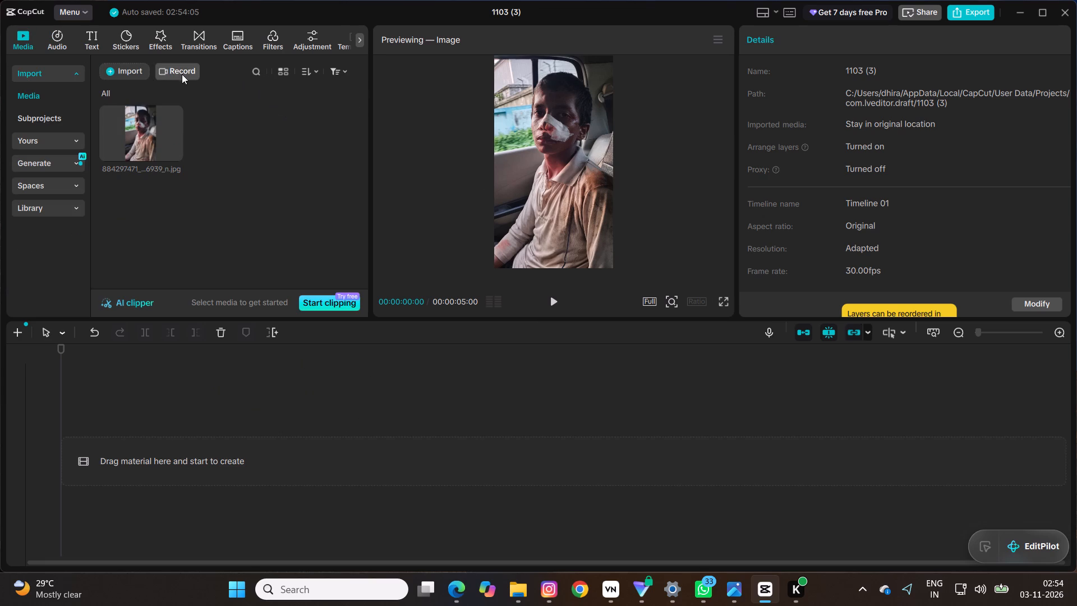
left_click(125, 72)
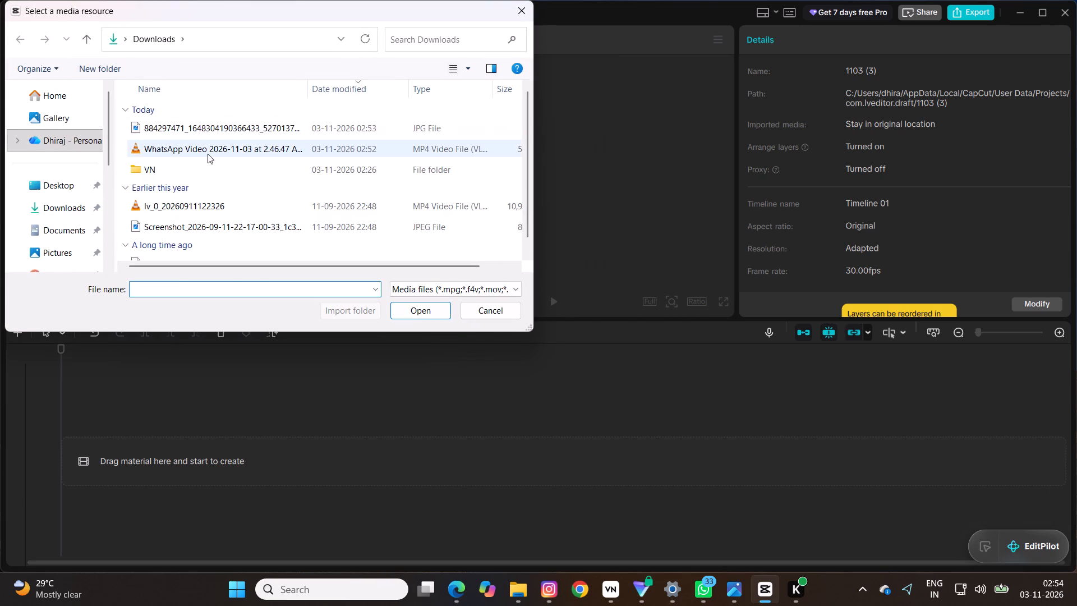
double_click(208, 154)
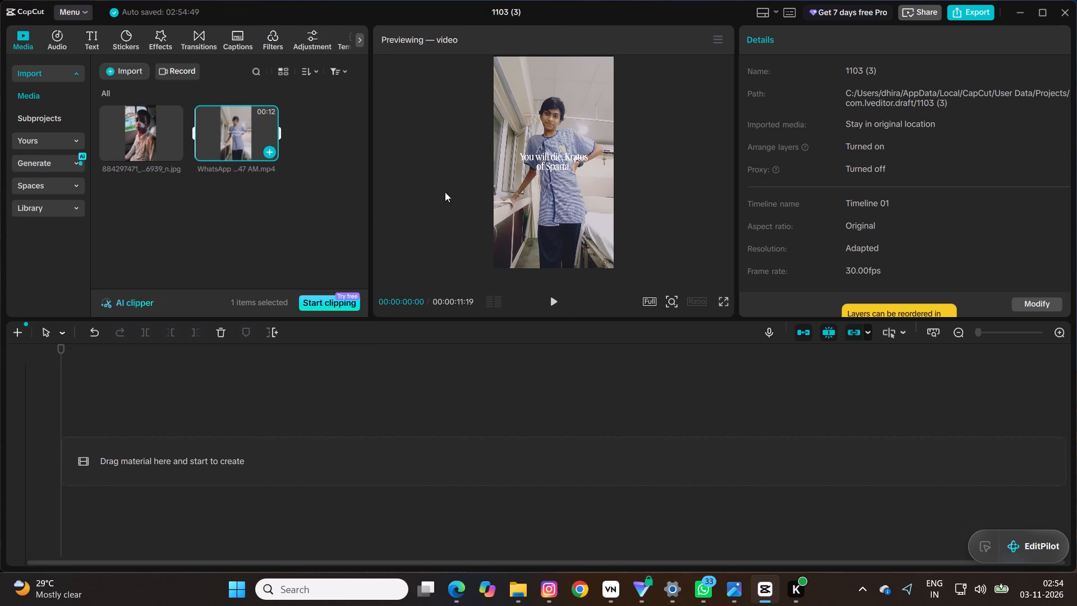
Play the imported WhatsApp video briefly in the preview.
left_click(566, 128)
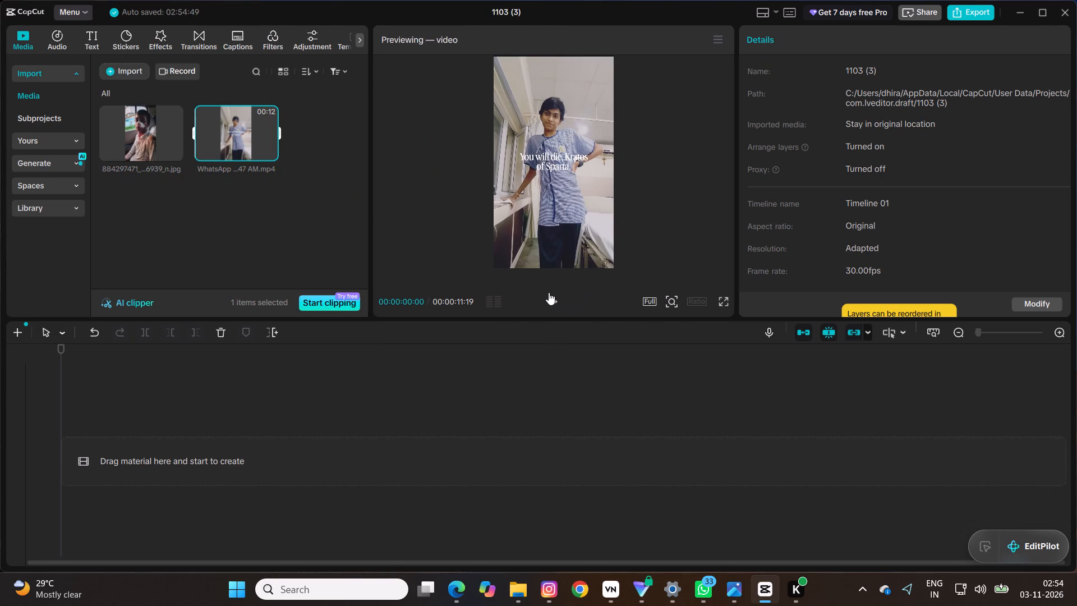
left_click(549, 292)
left_click(549, 292)
Add a second timeline to the project.
left_click(21, 335)
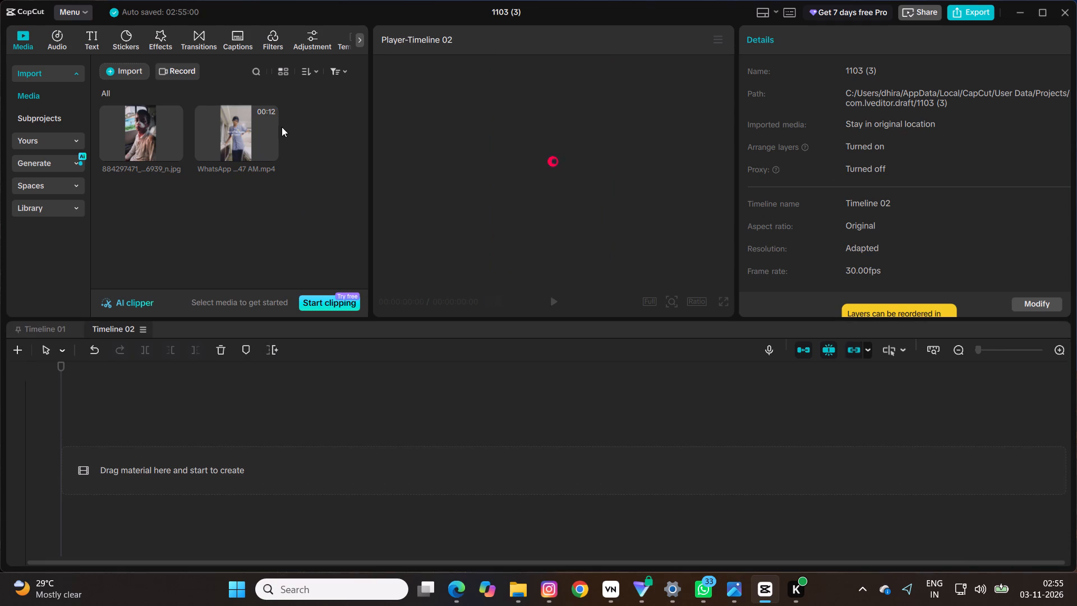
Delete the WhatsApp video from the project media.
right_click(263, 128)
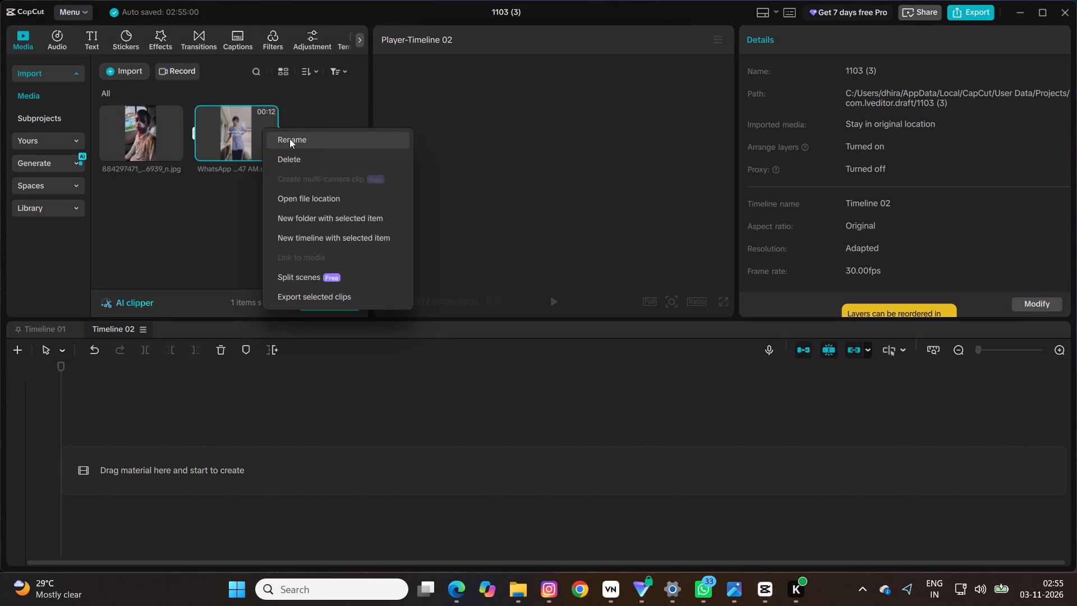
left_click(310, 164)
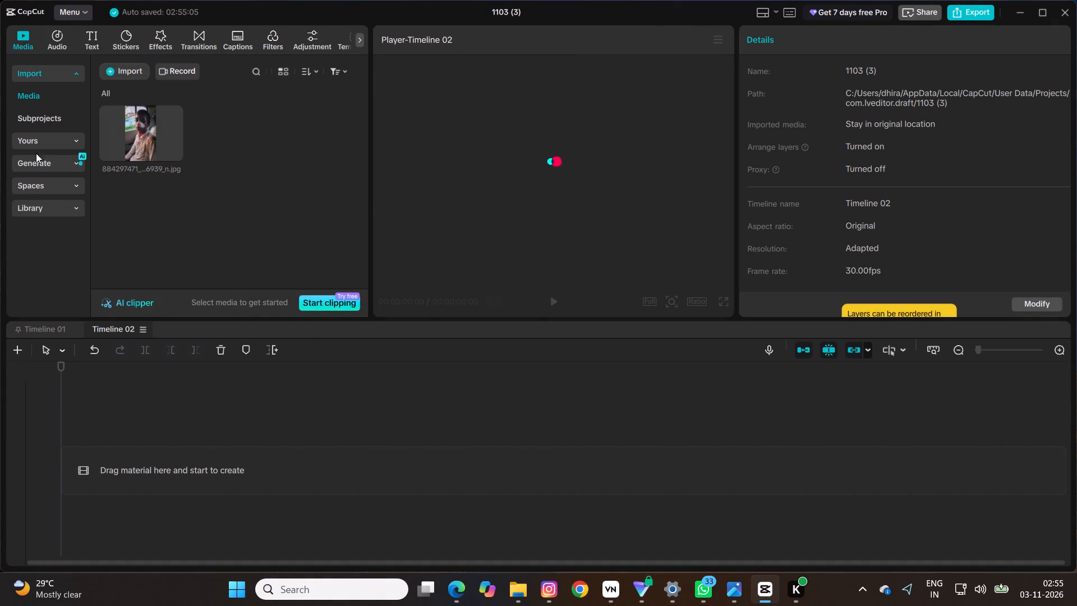
Add the imported JPG image to the new timeline as a clip and dismiss the feature tip.
left_click(49, 105)
left_click(49, 100)
left_click(173, 150)
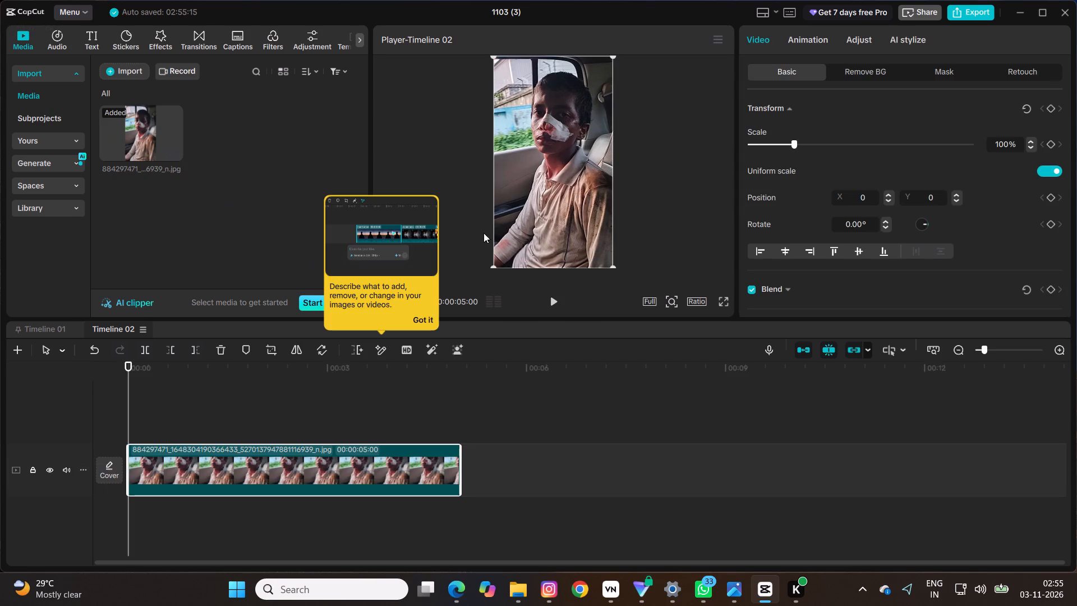
left_click(418, 323)
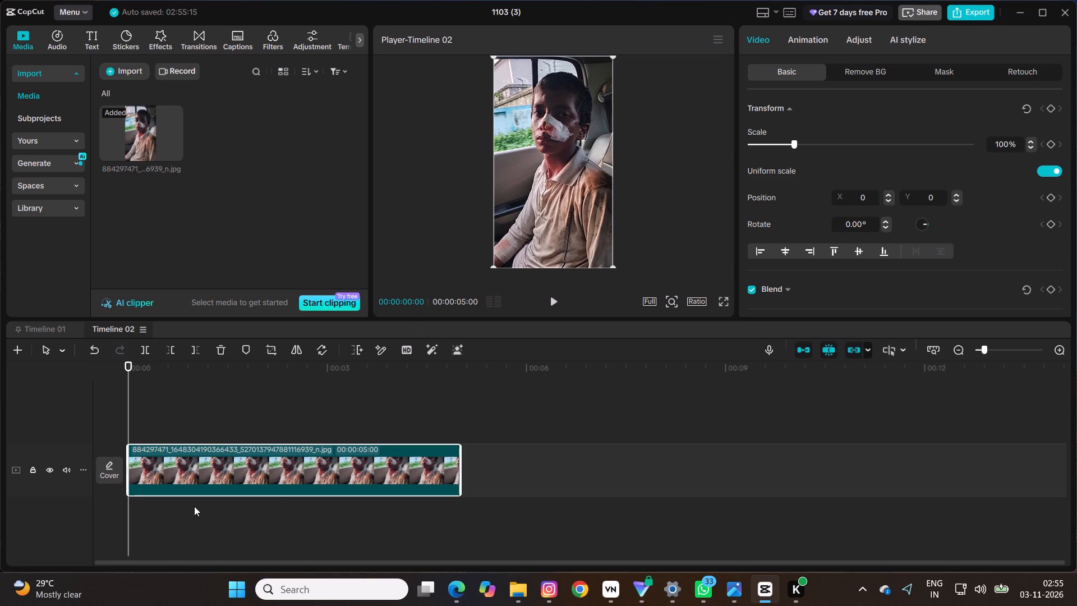
Play the timeline and add a marker on the image clip at about 1.6 seconds.
scroll(194, 506, "down", 3)
key("space")
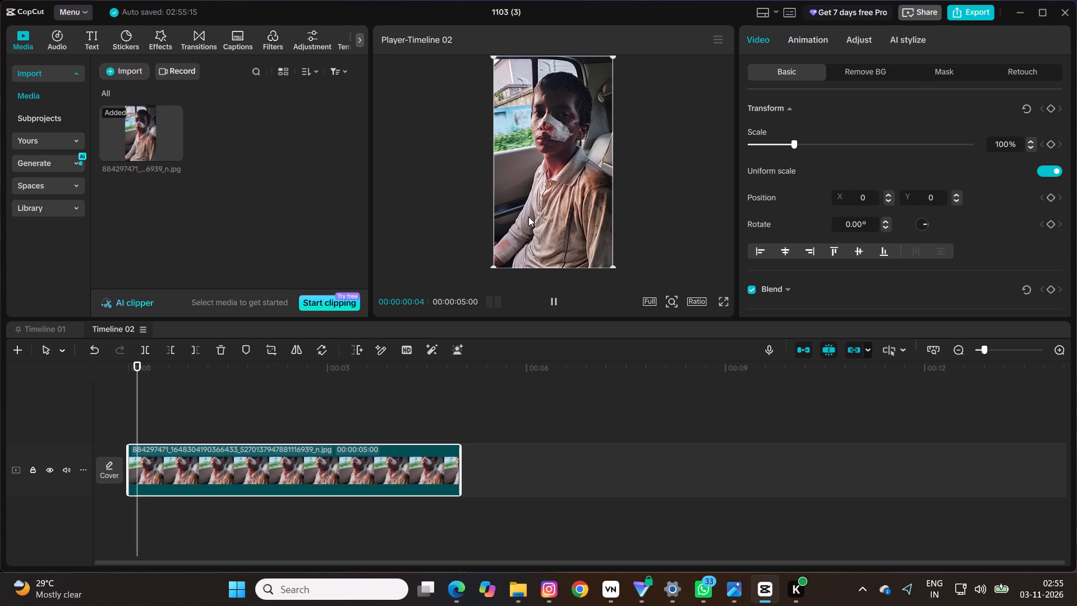
type("m")
key("space")
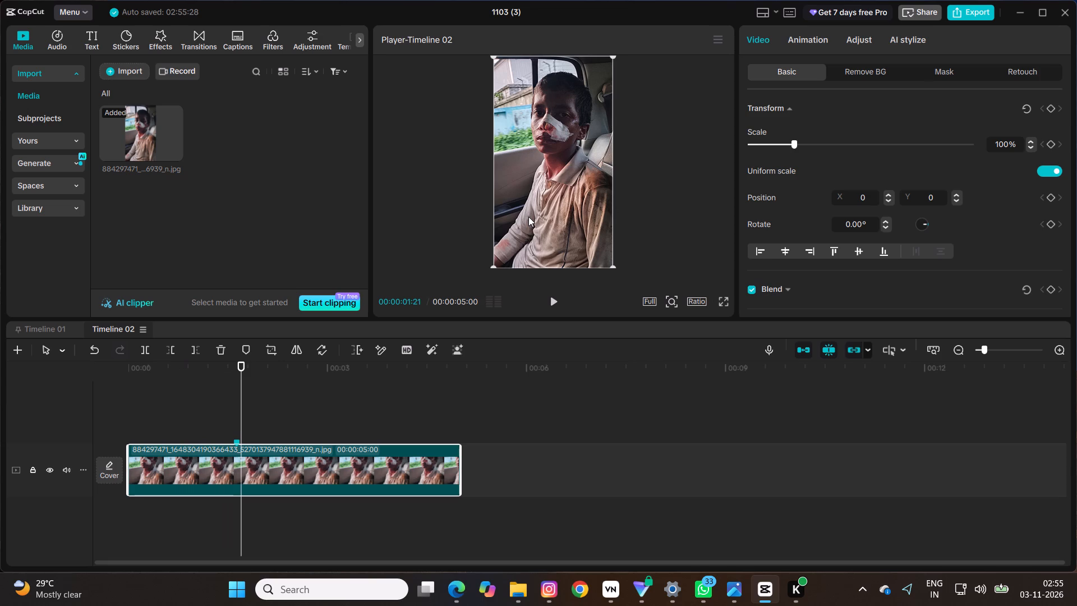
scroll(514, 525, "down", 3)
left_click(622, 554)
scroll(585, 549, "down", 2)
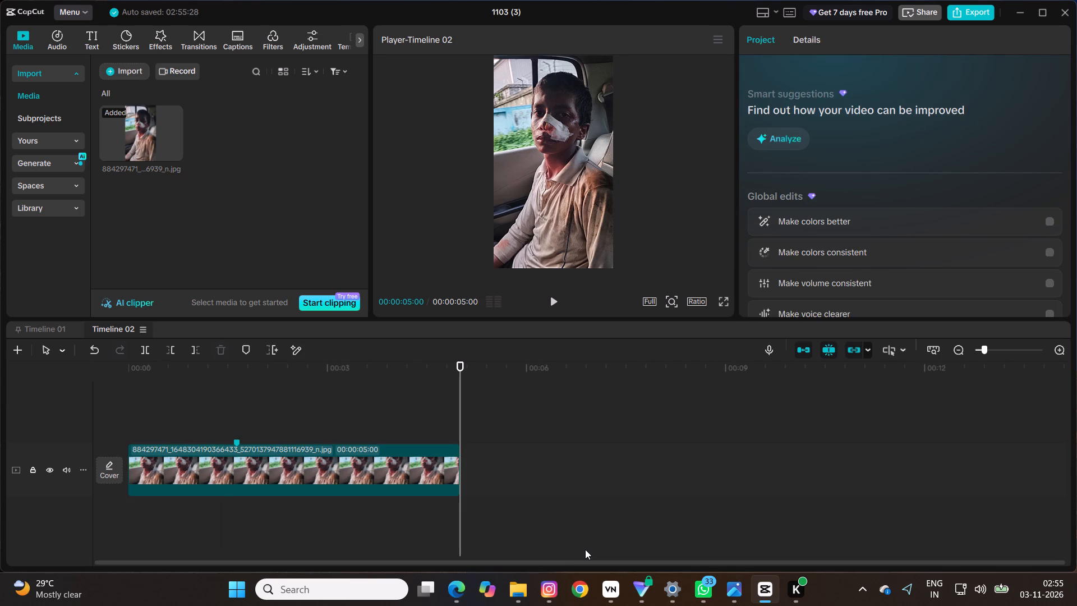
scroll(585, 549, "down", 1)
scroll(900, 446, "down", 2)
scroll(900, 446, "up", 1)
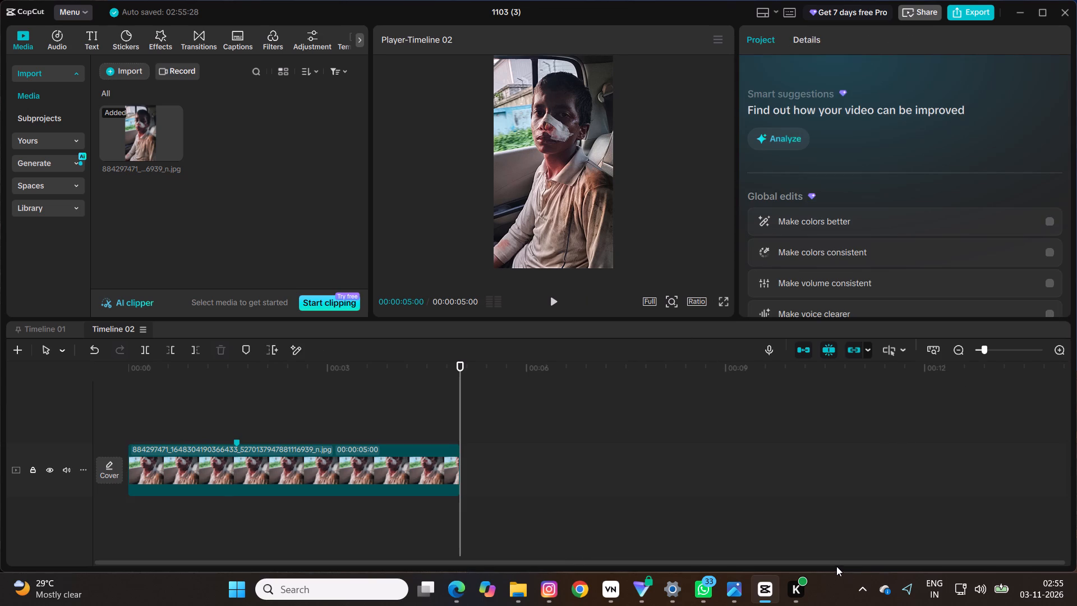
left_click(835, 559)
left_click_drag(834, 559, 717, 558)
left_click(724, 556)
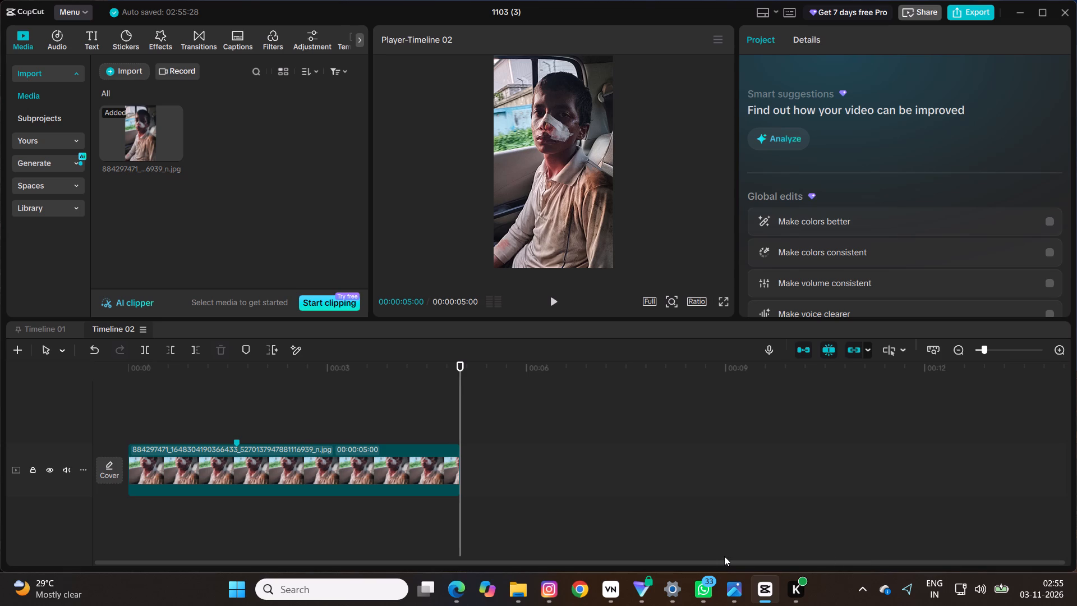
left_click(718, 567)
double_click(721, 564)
Mute the track that holds the image clip.
left_click(68, 469)
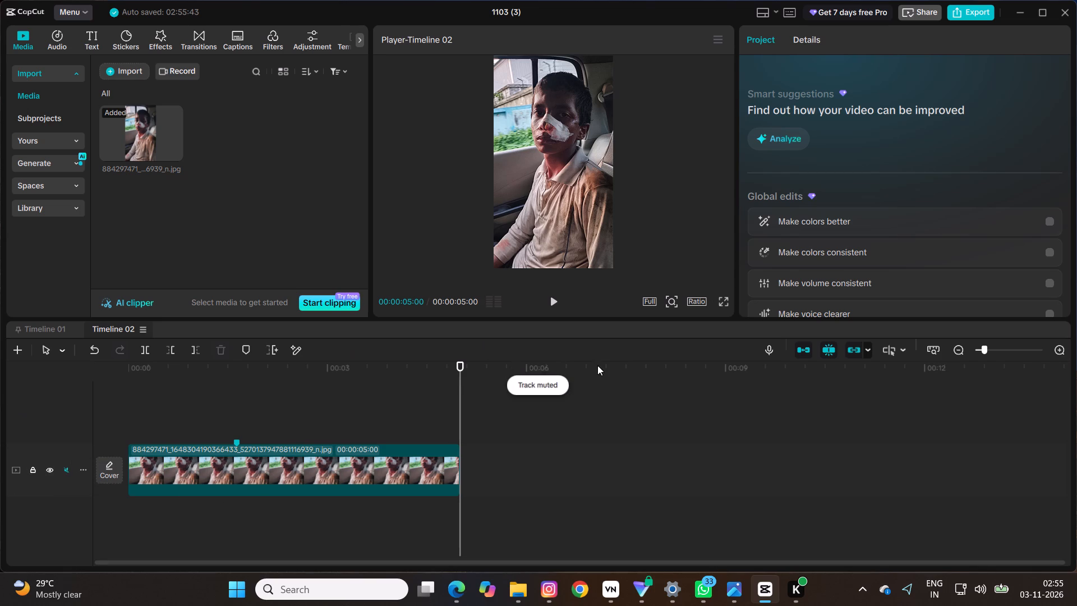
left_click(544, 387)
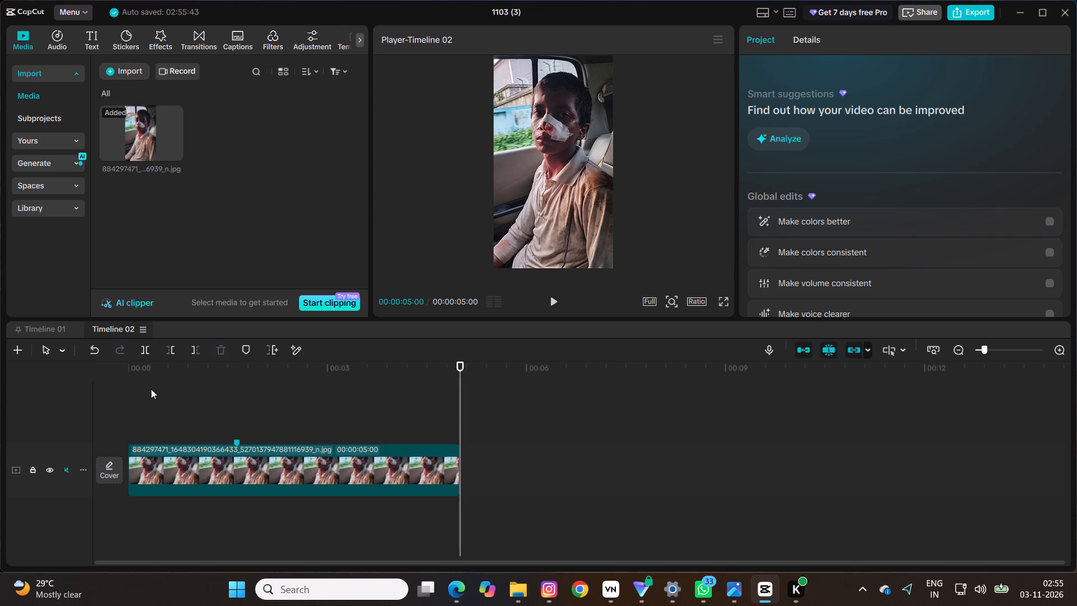
Browse the audio library's Halloween tracks and the list of music categories for a suitable song.
left_click(151, 389)
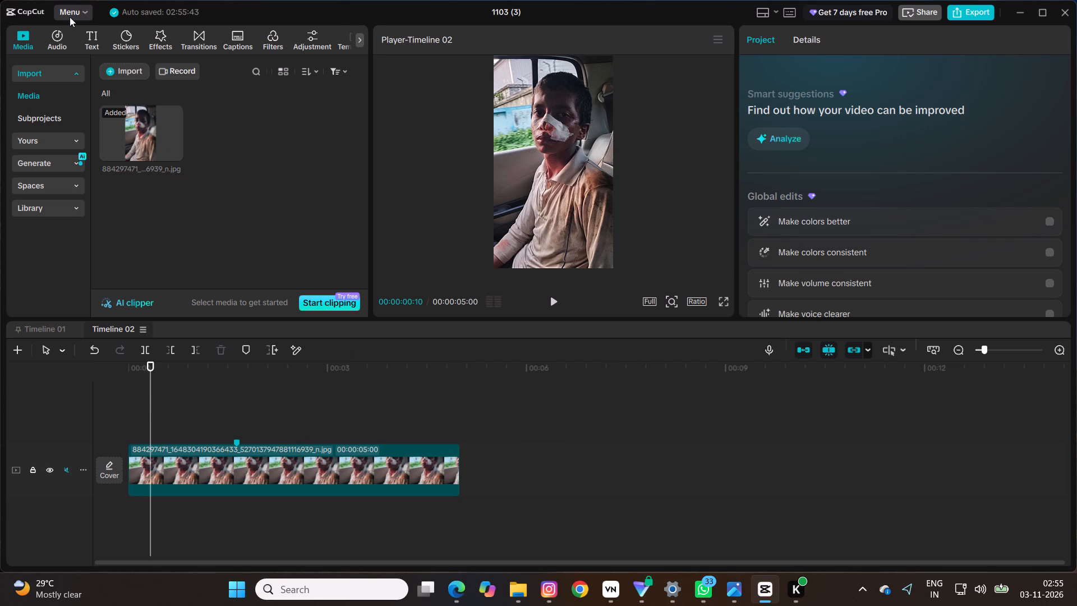
left_click(61, 36)
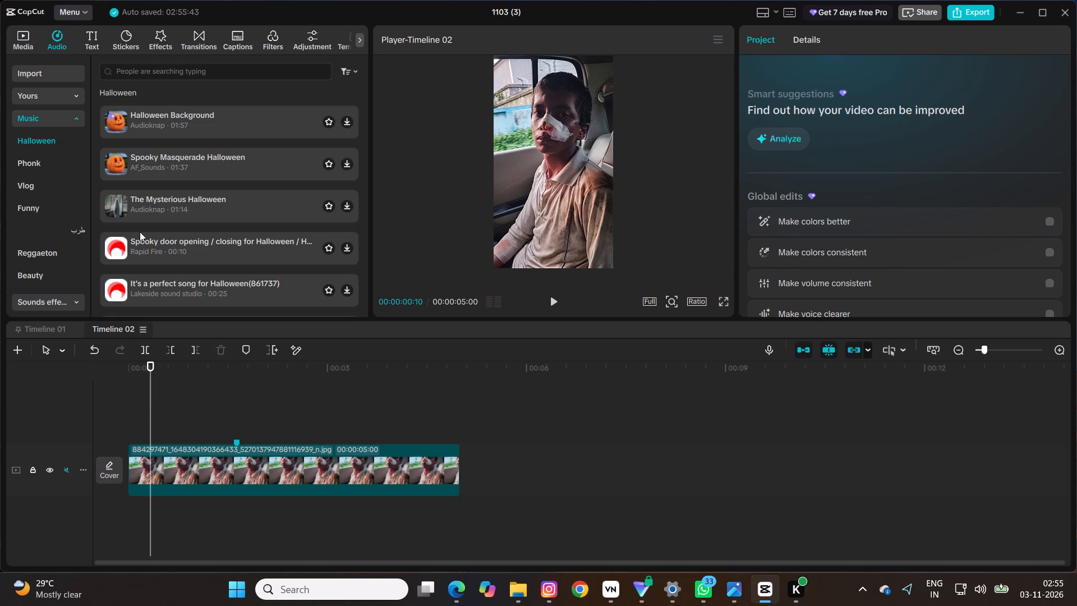
scroll(298, 157, "down", 8)
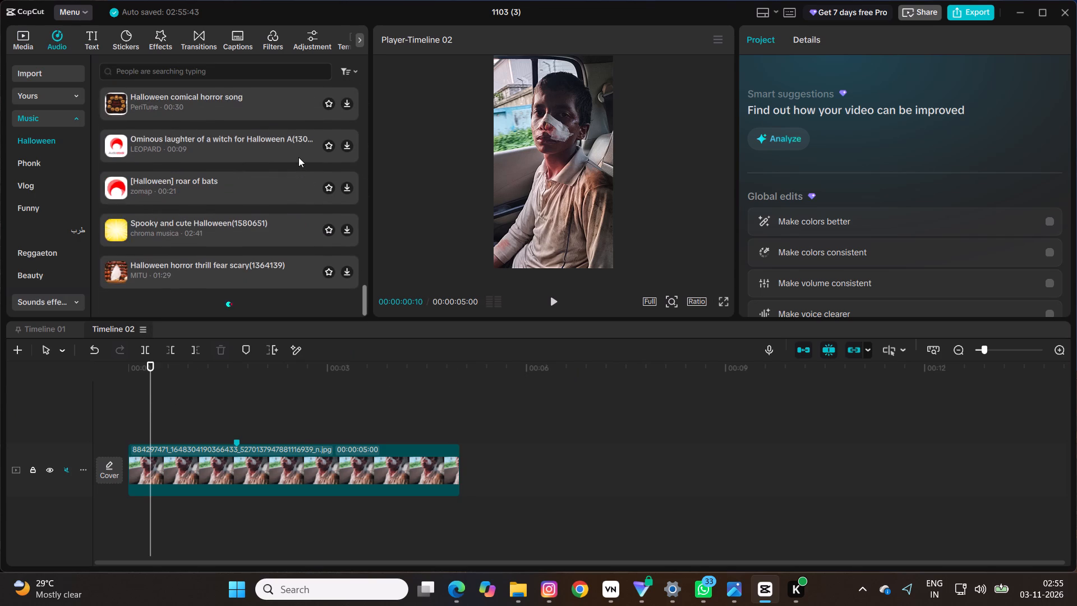
scroll(298, 157, "up", 8)
scroll(27, 260, "down", 1)
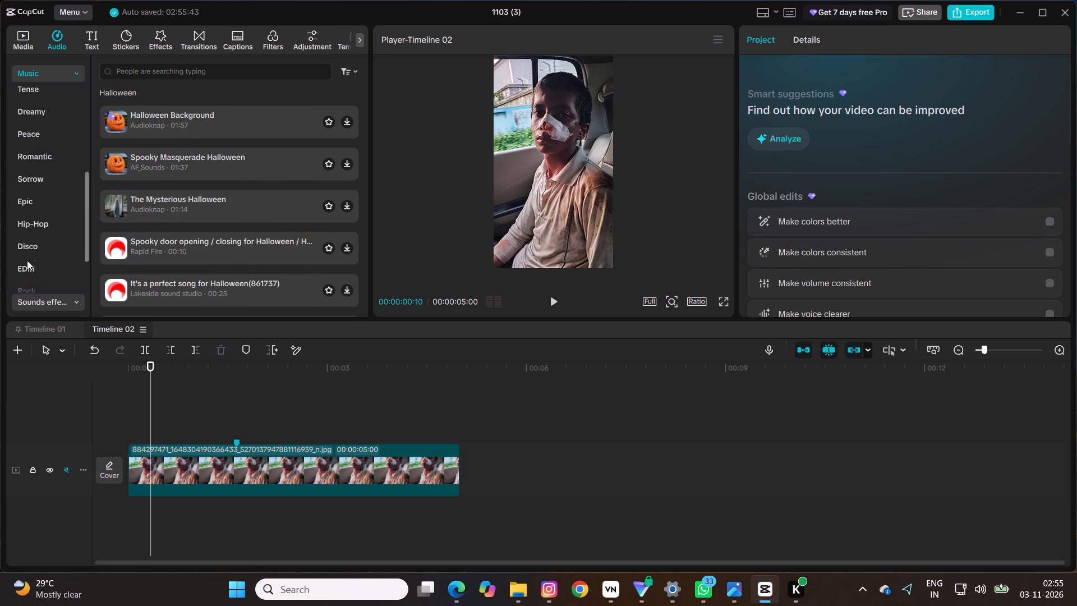
scroll(27, 260, "down", 1)
scroll(27, 260, "up", 5)
scroll(27, 260, "right", 1)
scroll(27, 260, "up", 1)
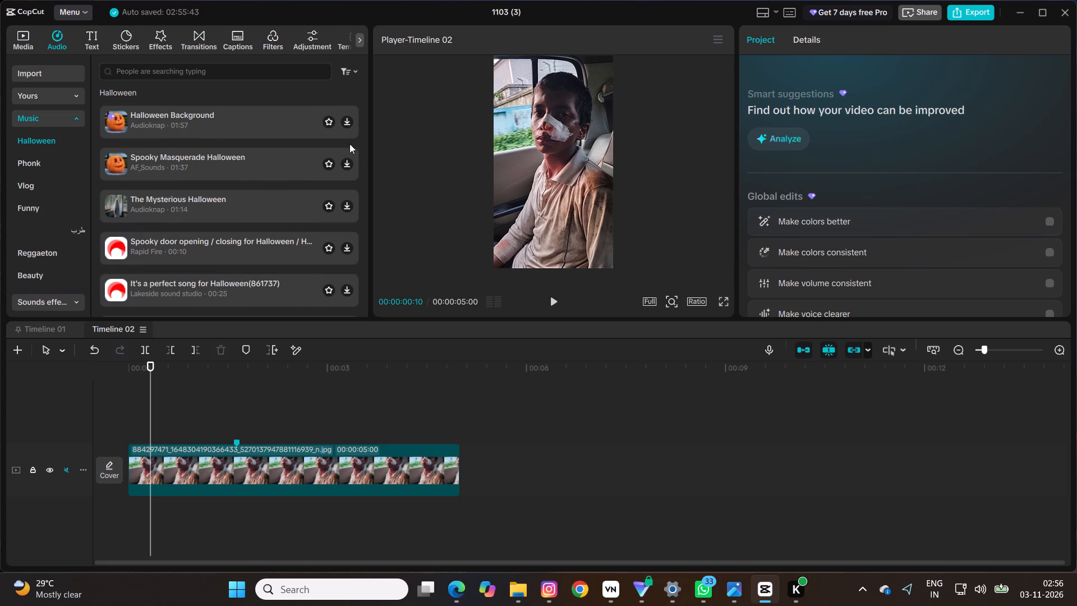
left_click(550, 388)
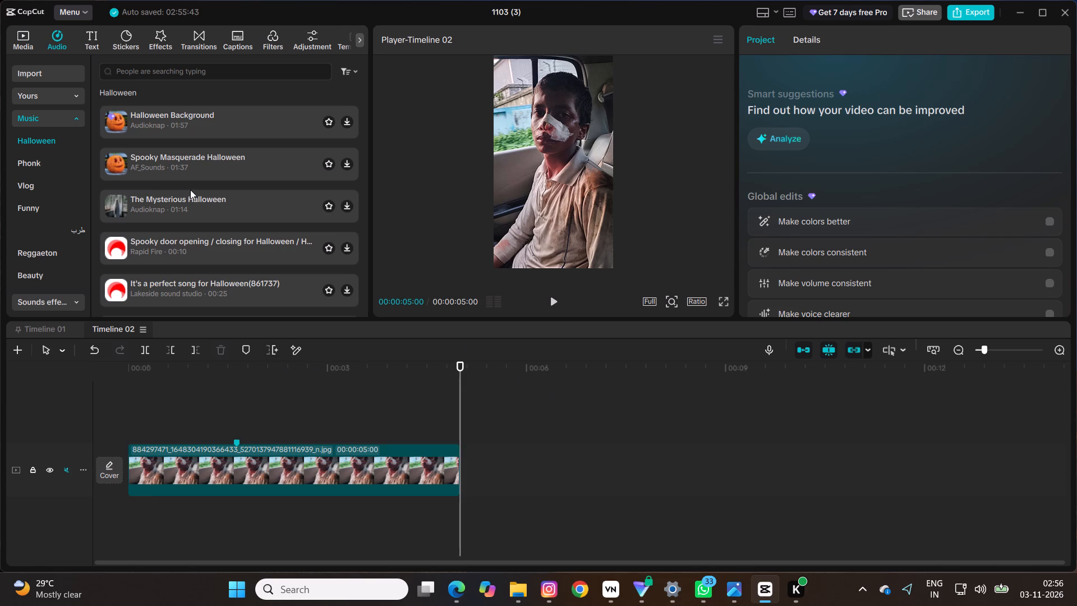
Import the MP4 file WhatsApp Video 2026-11-03 at 2.46.47 AM from Downloads into the project media.
left_click(29, 38)
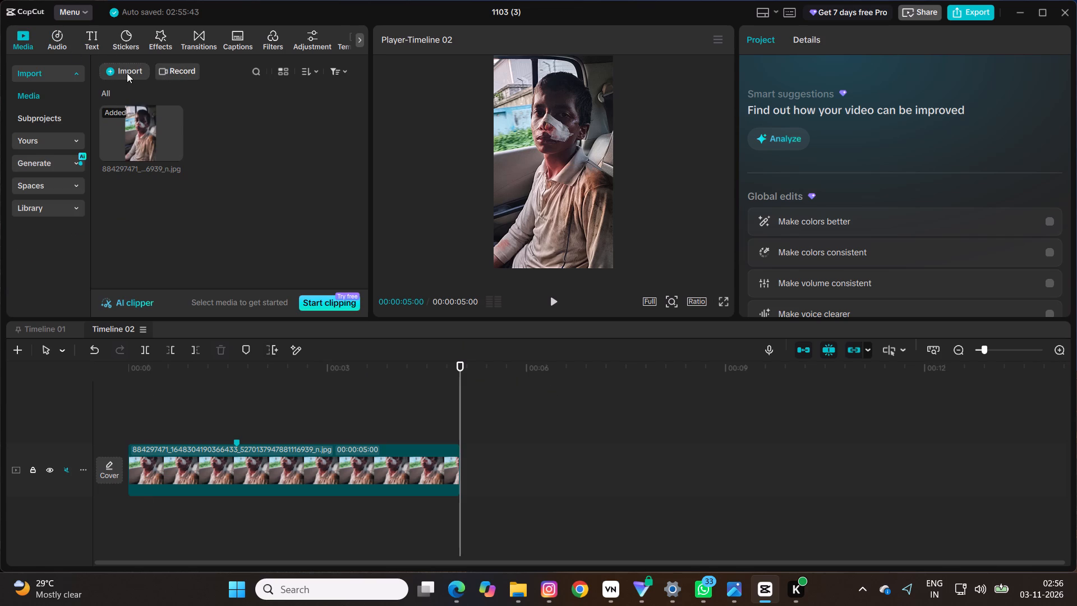
left_click(125, 73)
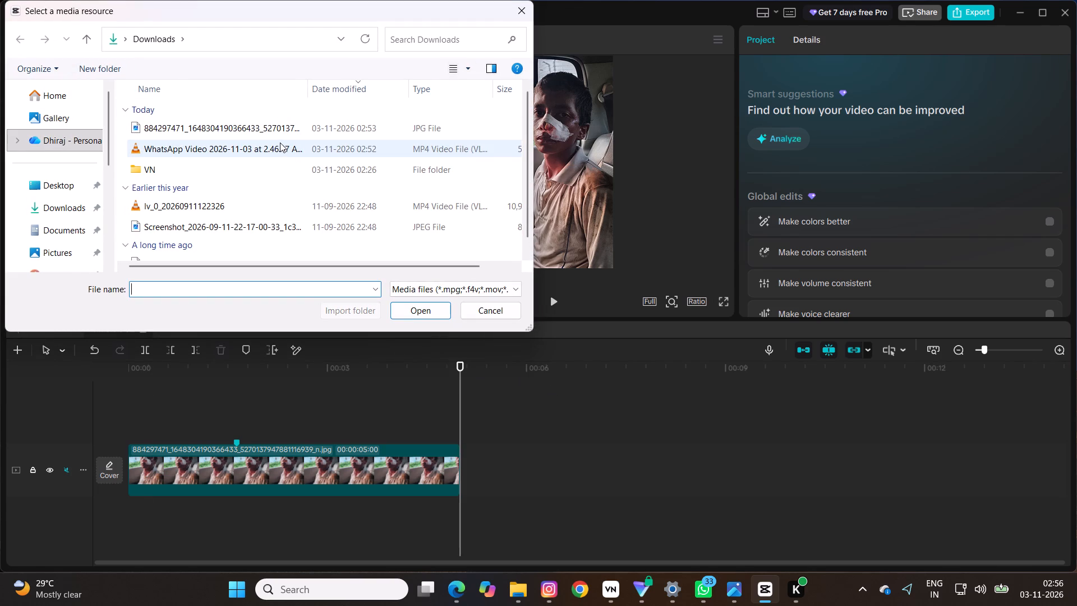
left_click(280, 143)
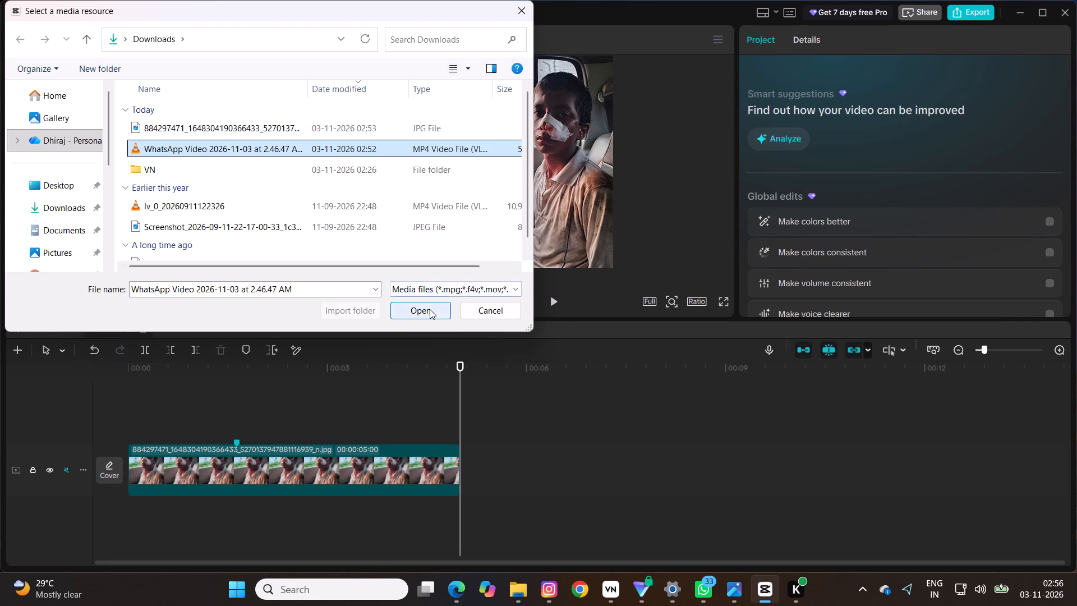
left_click(430, 309)
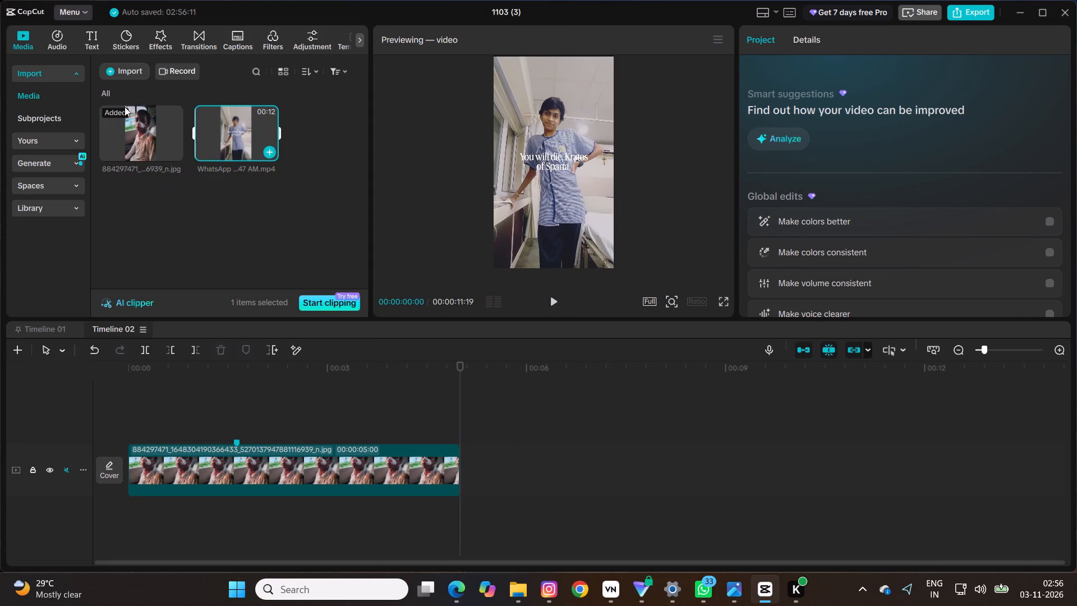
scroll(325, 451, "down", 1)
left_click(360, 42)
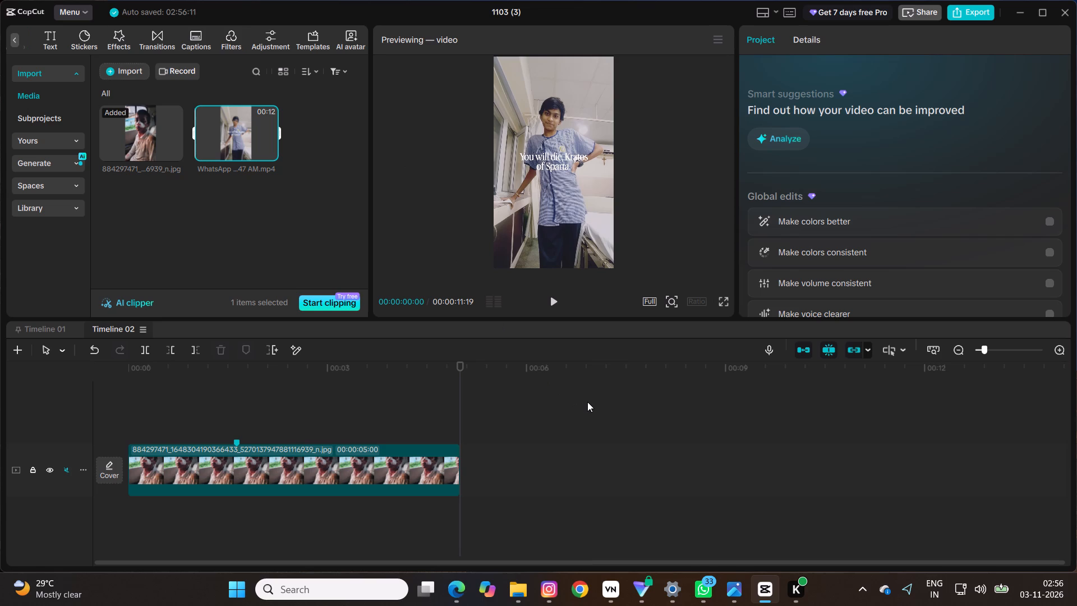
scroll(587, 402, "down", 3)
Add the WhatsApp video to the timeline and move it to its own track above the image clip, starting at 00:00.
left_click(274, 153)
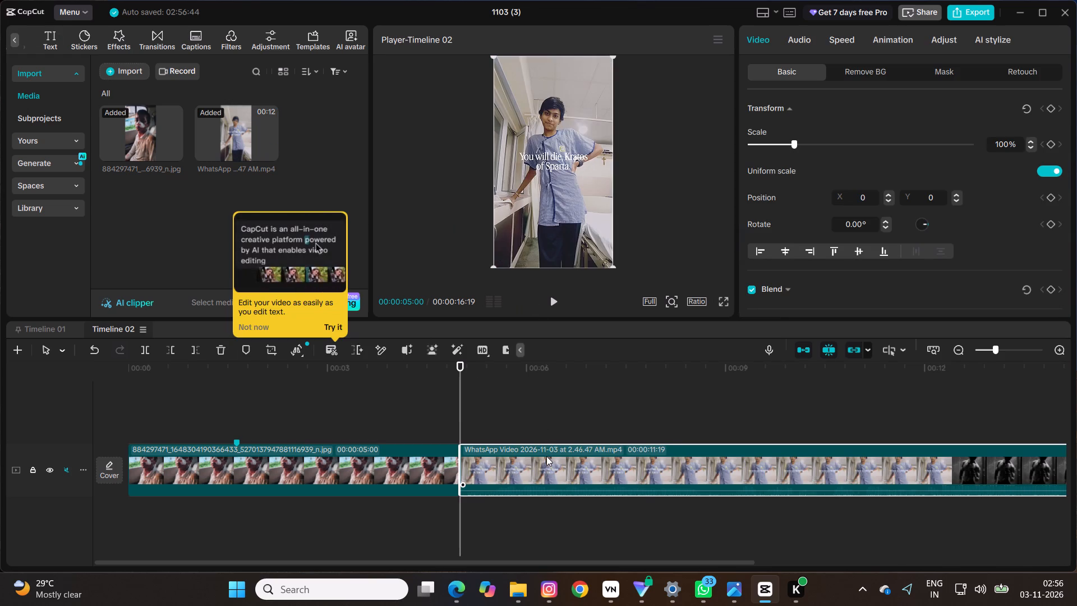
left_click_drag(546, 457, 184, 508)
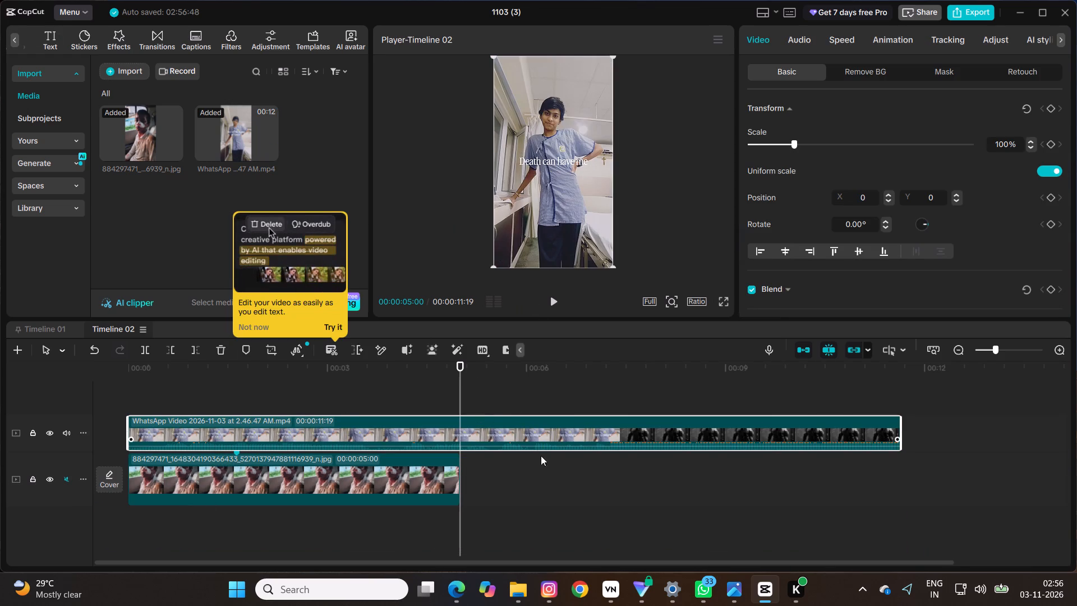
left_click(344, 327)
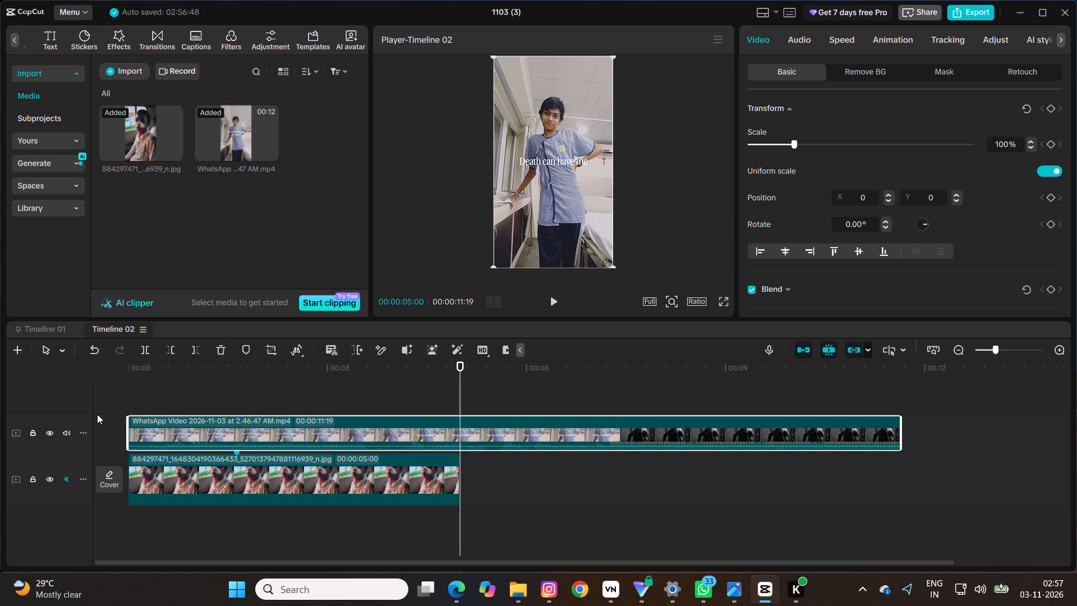
Examine the basic audio settings of the WhatsApp video clip.
scroll(206, 489, "down", 1)
scroll(302, 535, "down", 2)
left_click(811, 30)
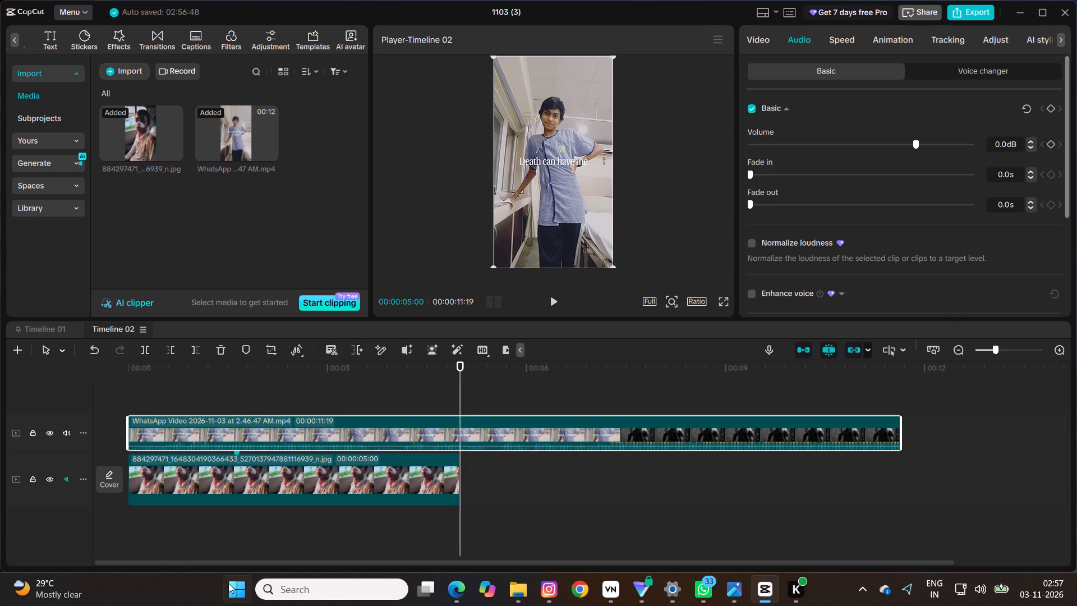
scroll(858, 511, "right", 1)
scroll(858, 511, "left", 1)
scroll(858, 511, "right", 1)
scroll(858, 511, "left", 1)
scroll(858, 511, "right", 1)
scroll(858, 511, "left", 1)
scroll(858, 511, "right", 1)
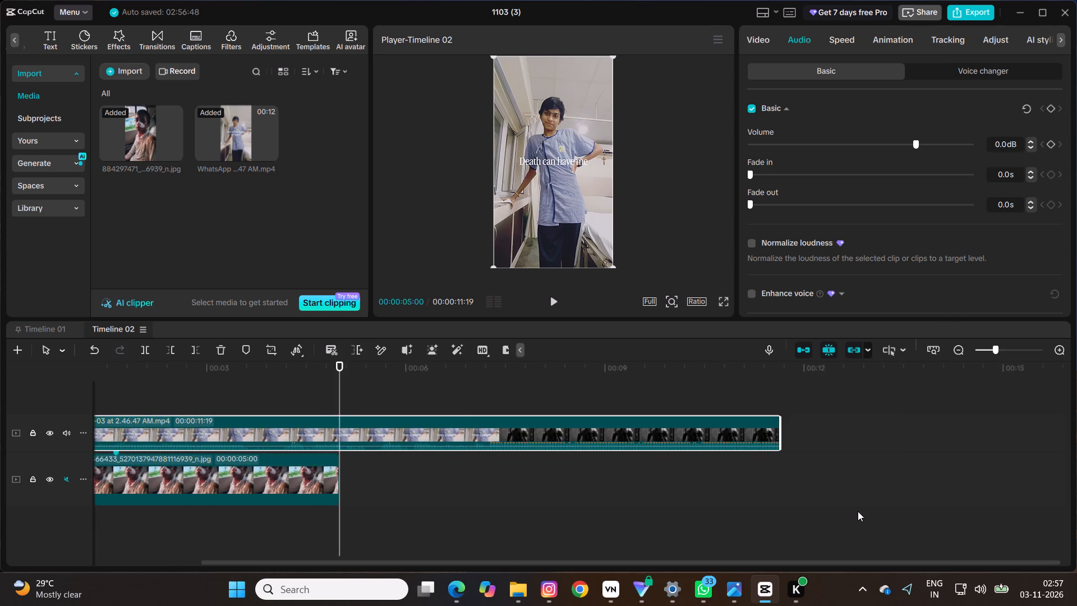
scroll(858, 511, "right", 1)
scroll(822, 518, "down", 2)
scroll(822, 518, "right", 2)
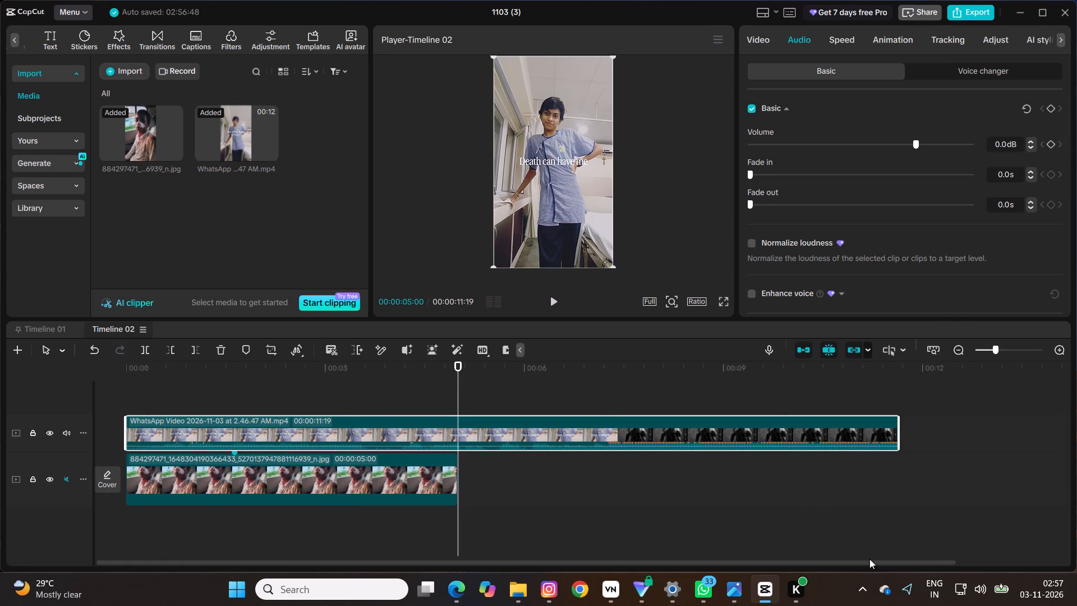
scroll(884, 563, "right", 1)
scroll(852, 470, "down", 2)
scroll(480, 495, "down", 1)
Look through the audio library's music categories, favorite music, sound effects, TikTok sounds and the audio import section for a sound source.
left_click(11, 39)
left_click(54, 40)
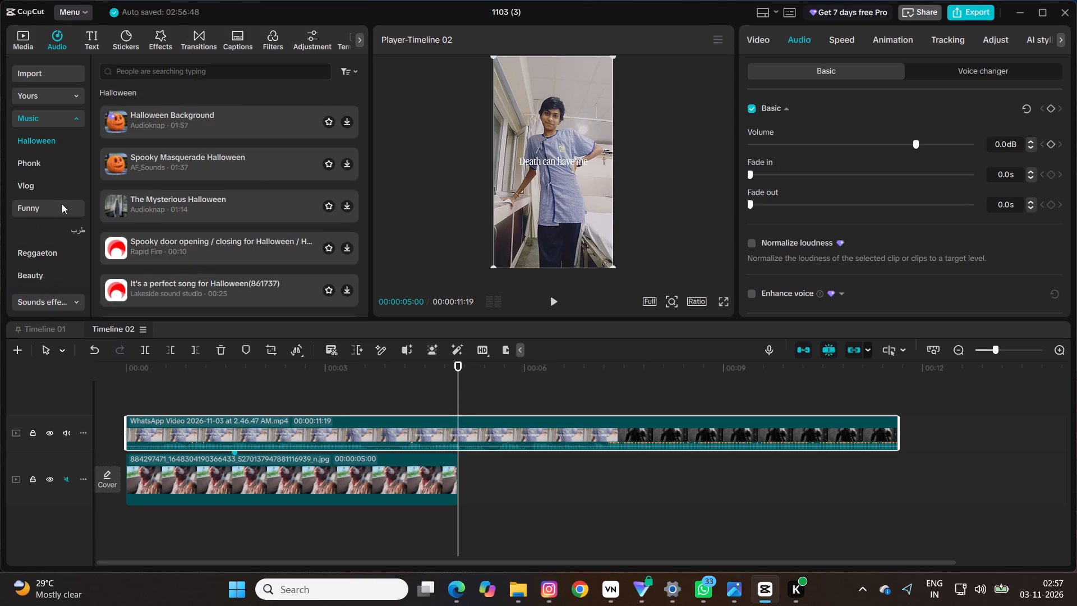
scroll(67, 187, "down", 6)
scroll(67, 187, "up", 8)
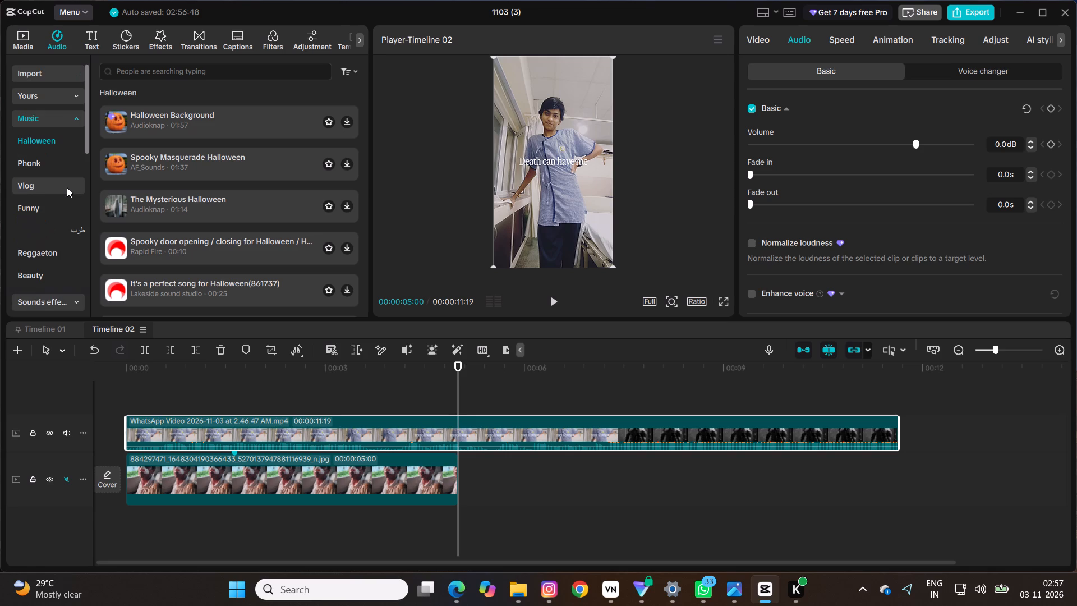
left_click(54, 90)
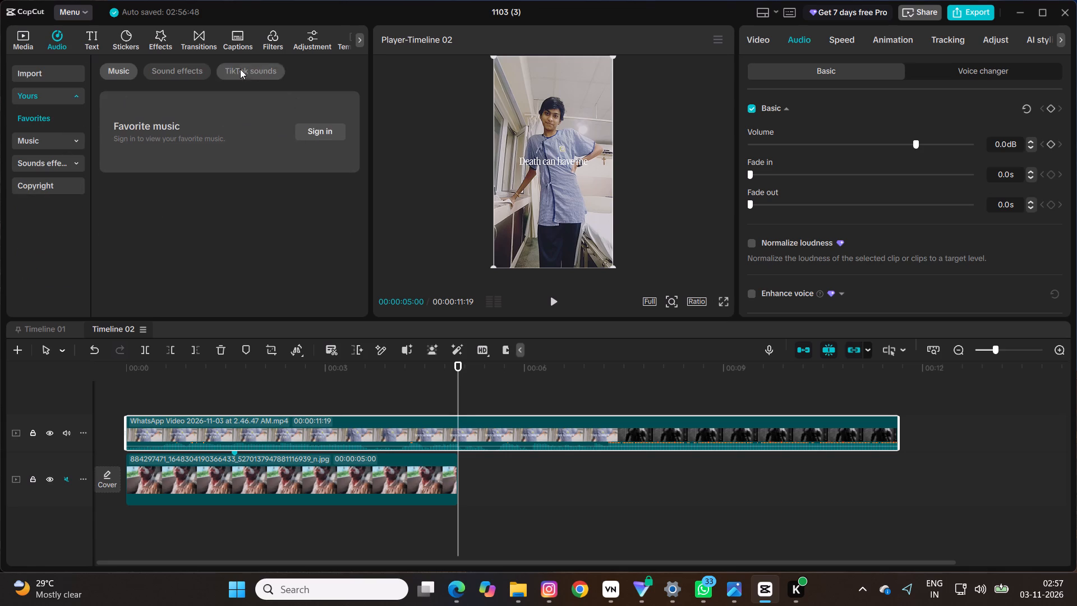
left_click(190, 70)
left_click(267, 72)
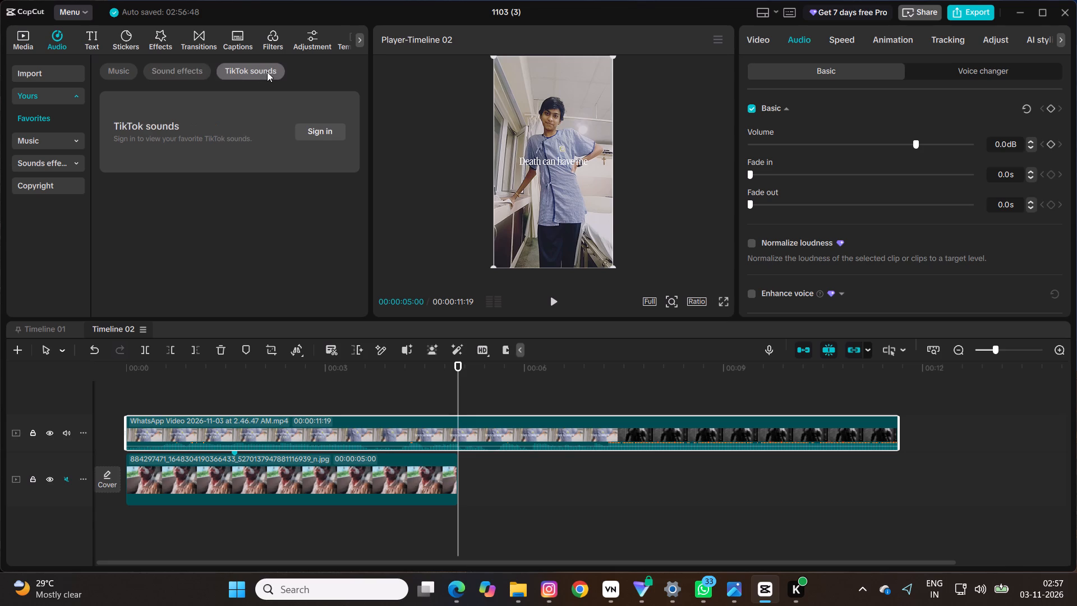
left_click(181, 76)
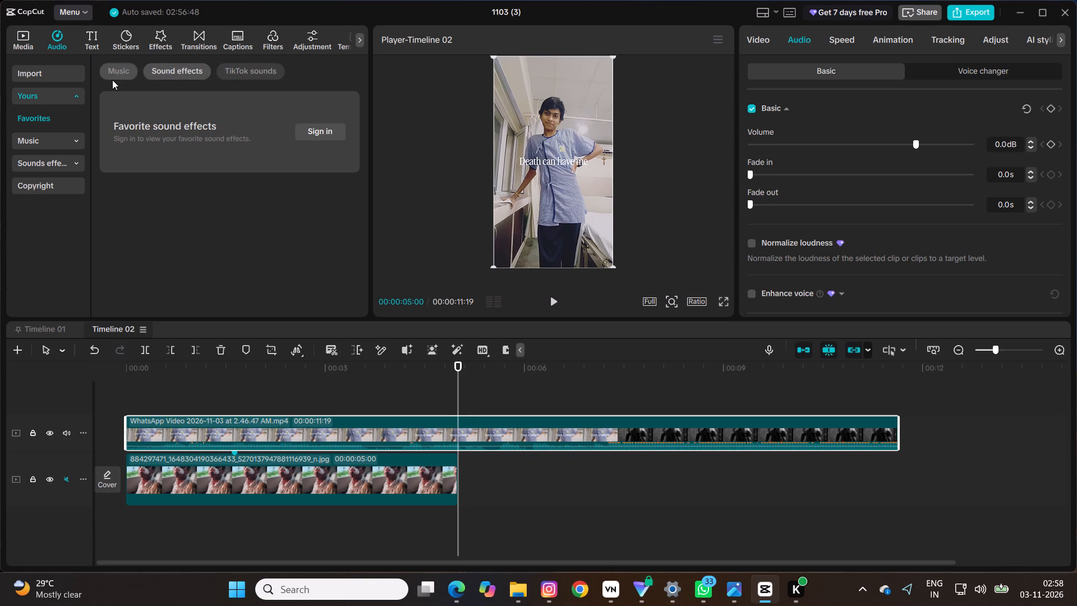
left_click(112, 80)
scroll(34, 257, "up", 4)
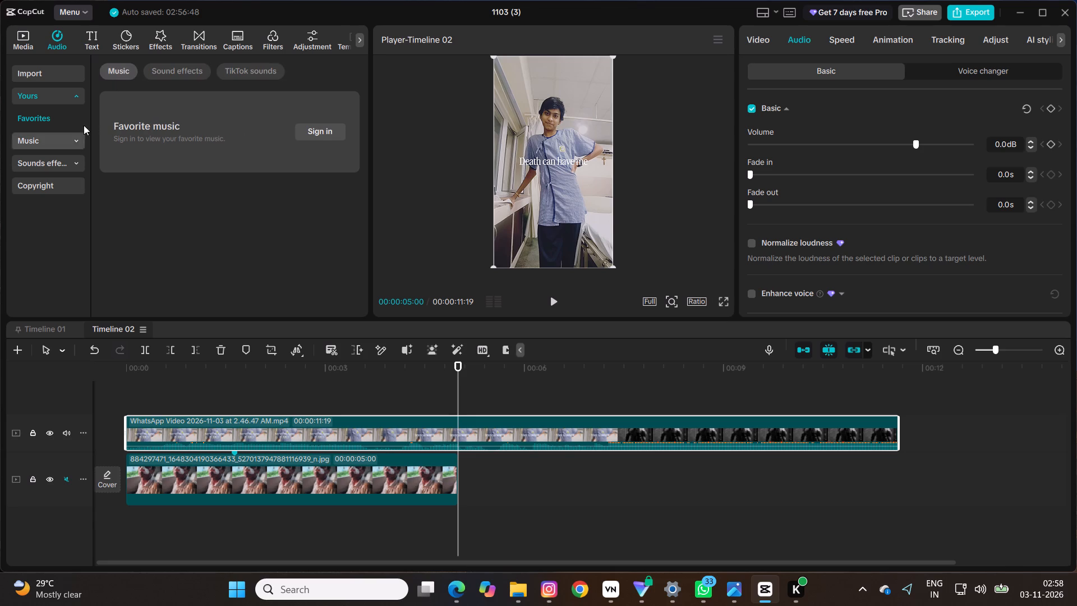
double_click(50, 40)
left_click(53, 68)
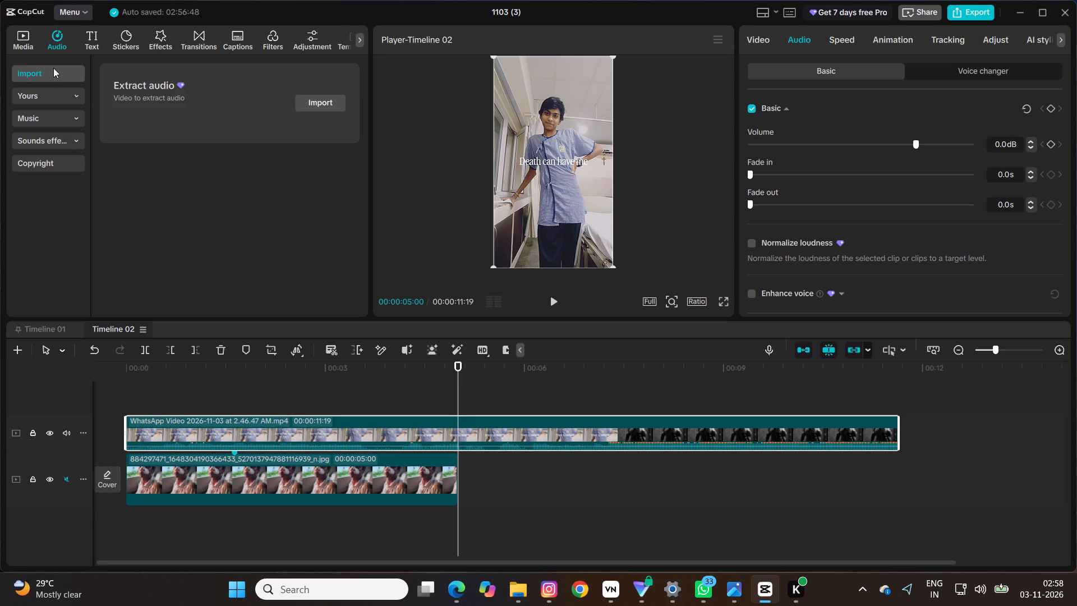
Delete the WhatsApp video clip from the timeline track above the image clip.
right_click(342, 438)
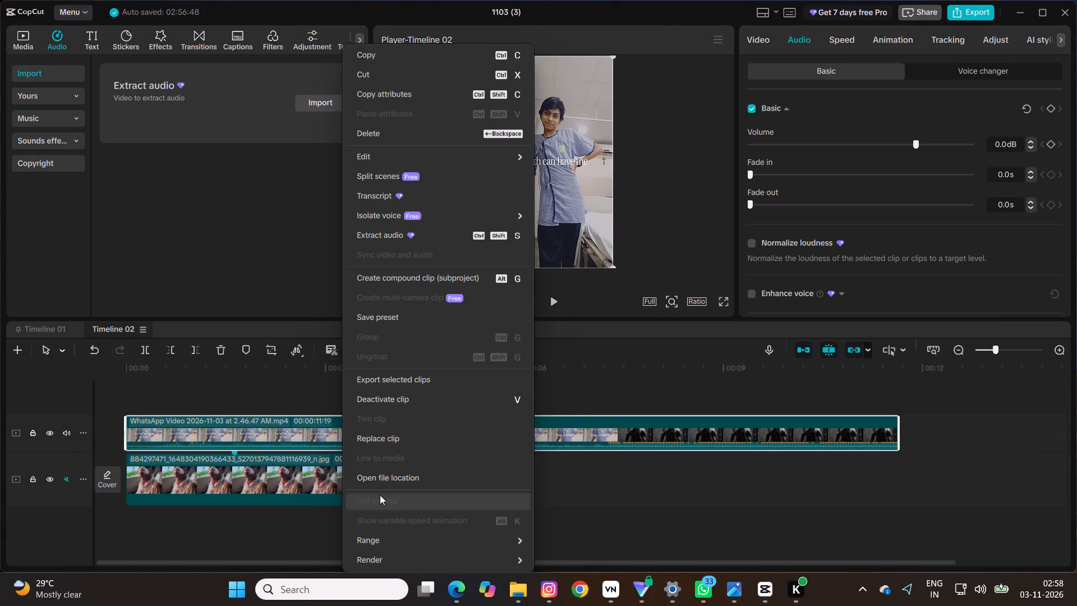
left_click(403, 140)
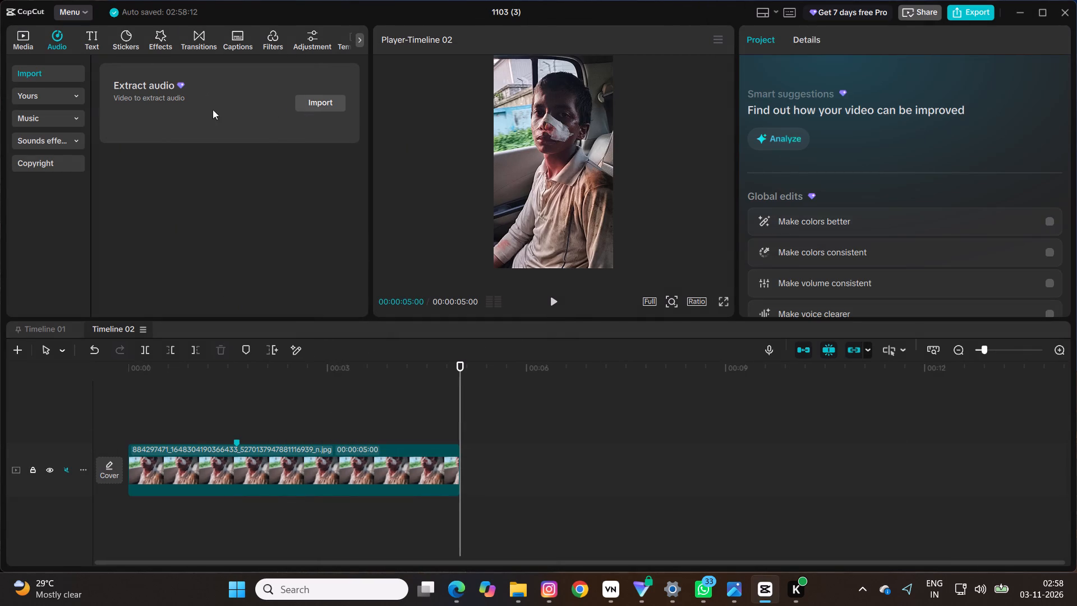
Extract the audio from the file WhatsApp Video 2026-11-03 at 2.46.47 AM in the Downloads folder.
left_click(329, 109)
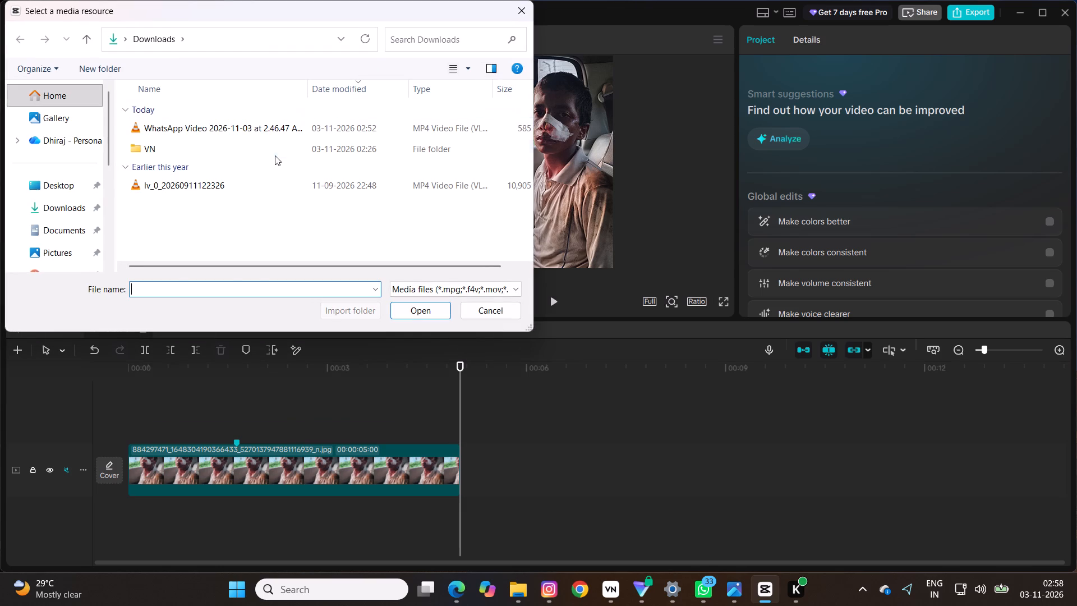
left_click(286, 131)
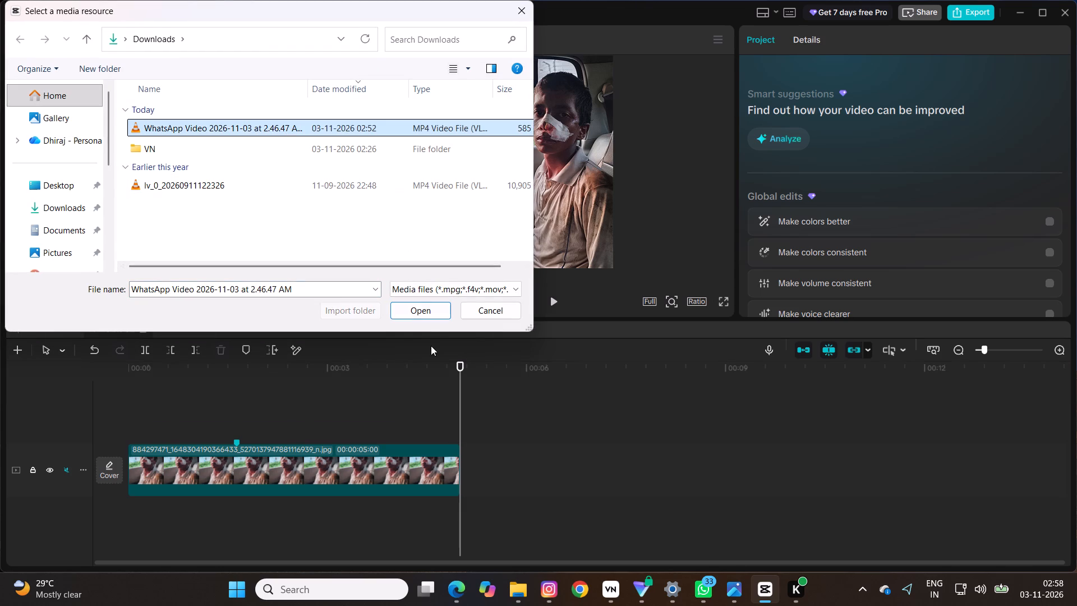
left_click(428, 311)
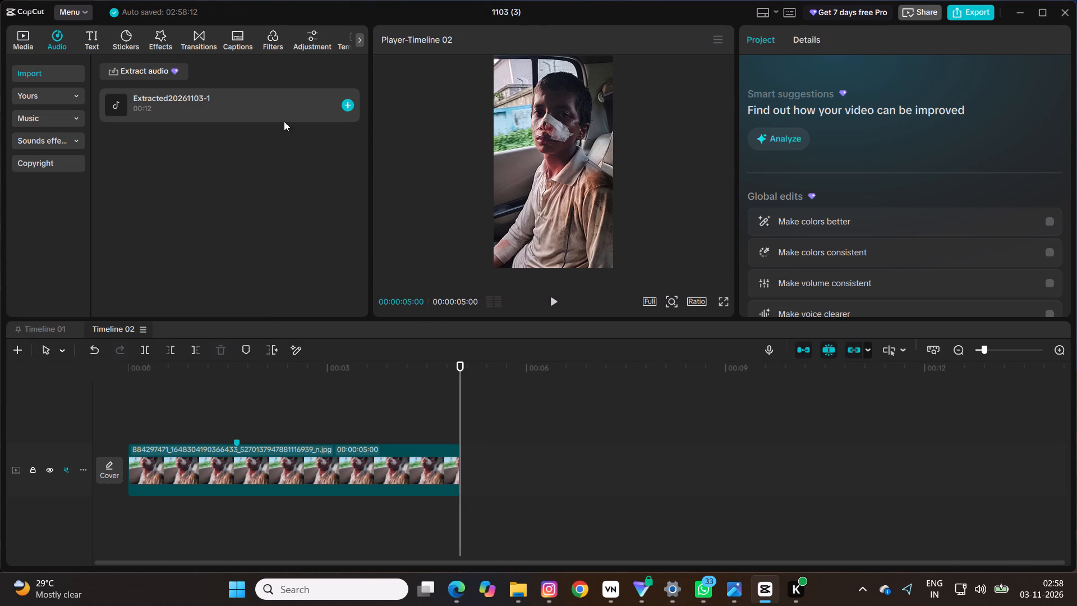
Add the extracted audio to the timeline and move it beneath the image clip, starting at 00:00.
left_click(344, 104)
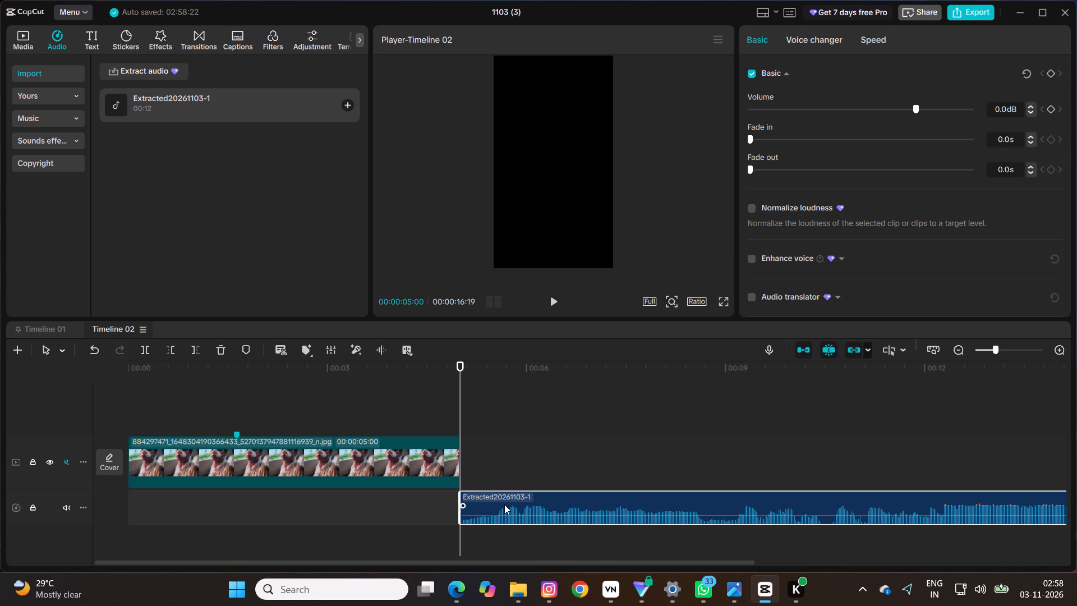
left_click_drag(504, 504, 160, 506)
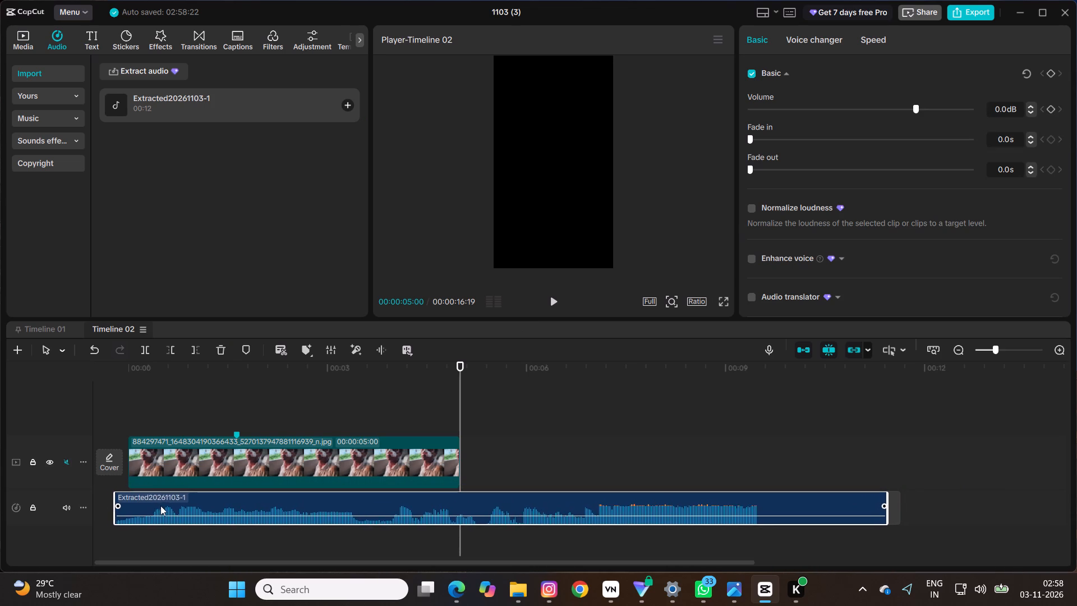
left_click_drag(160, 506, 162, 506)
Add a marker to the extracted audio clip at 00:00:05:00.
type("m")
Play the audio from the start to find the cut point and trim the image clip's end to 00:00:04:08.
key("space")
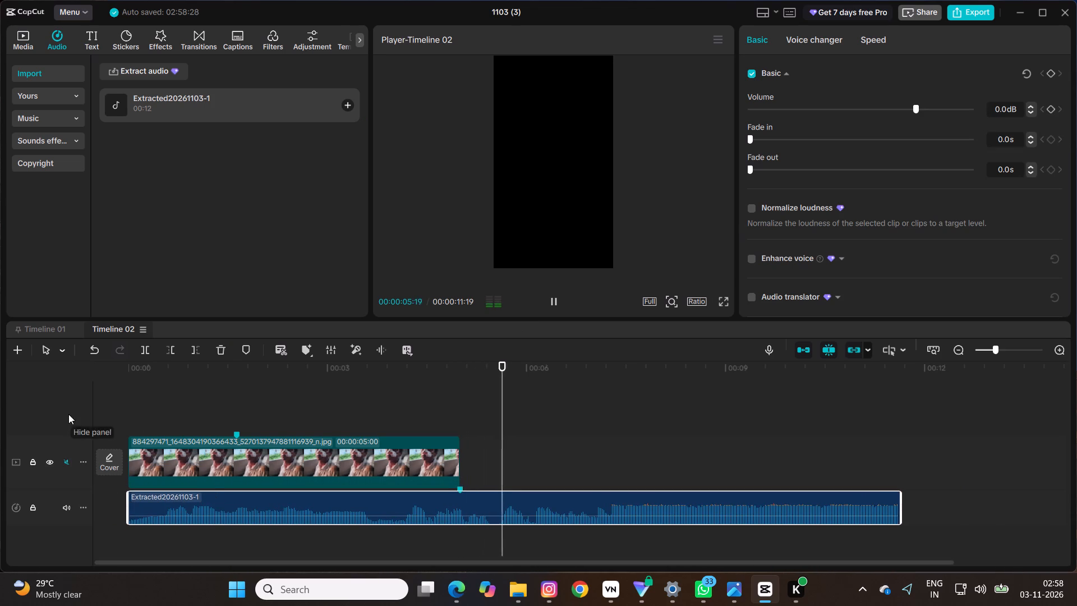
left_click_drag(572, 370, 0, 396)
key("space")
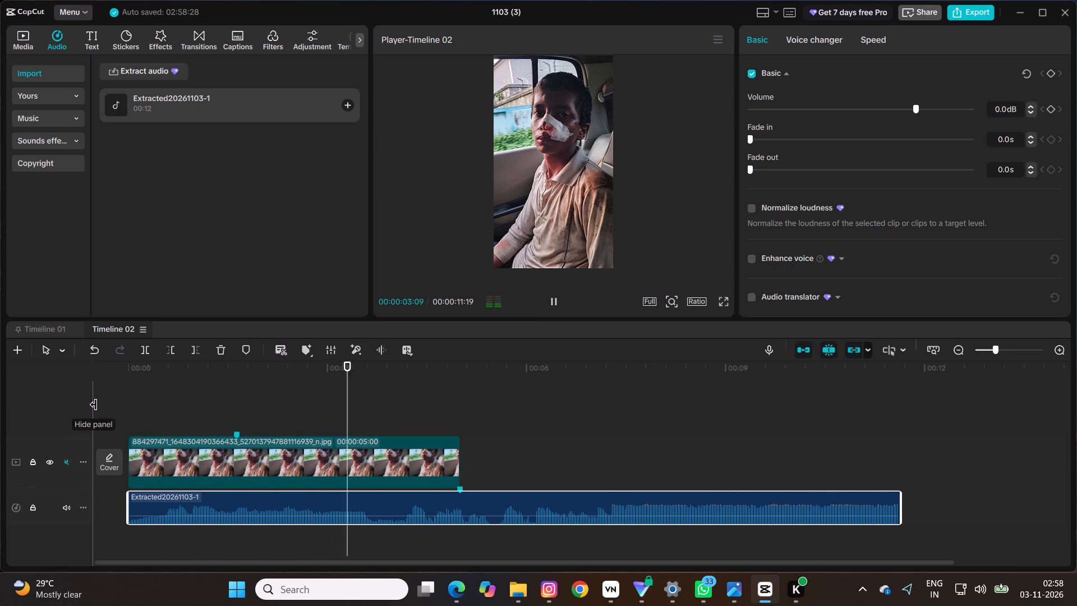
key("space")
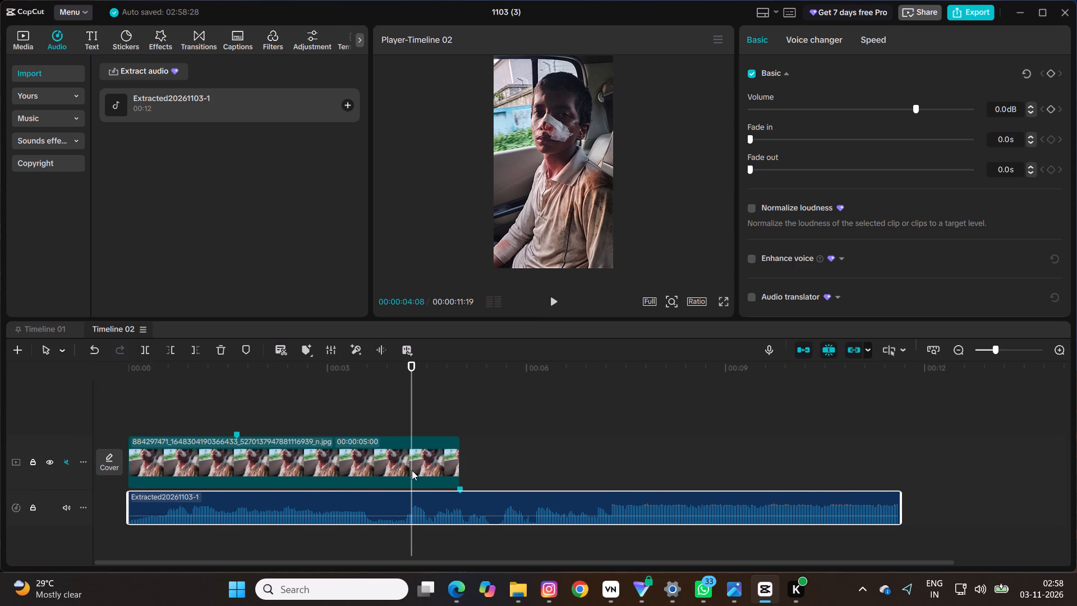
left_click(454, 452)
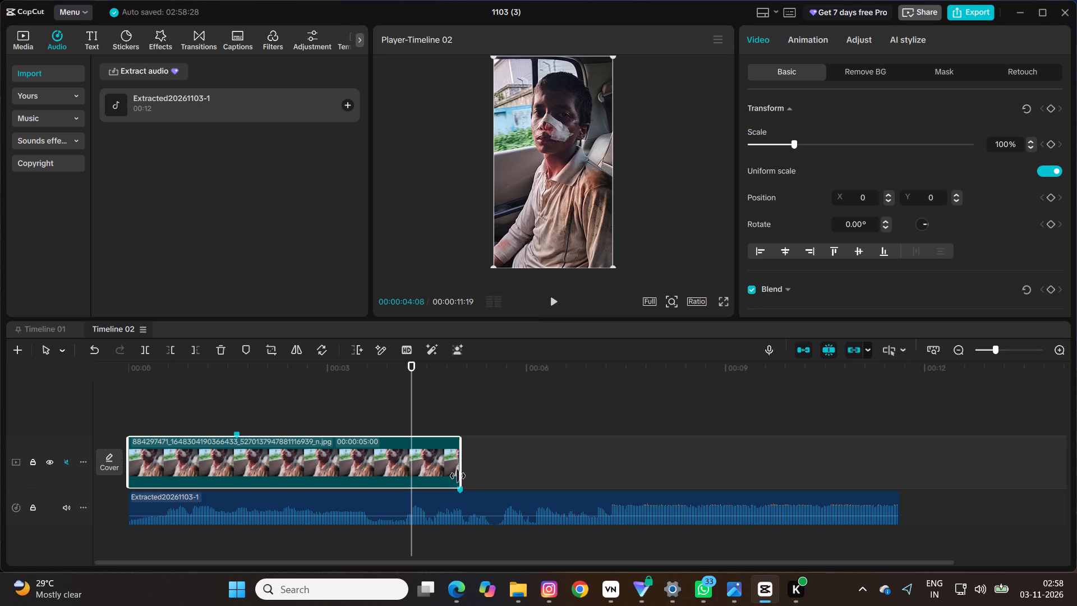
left_click_drag(458, 478, 406, 478)
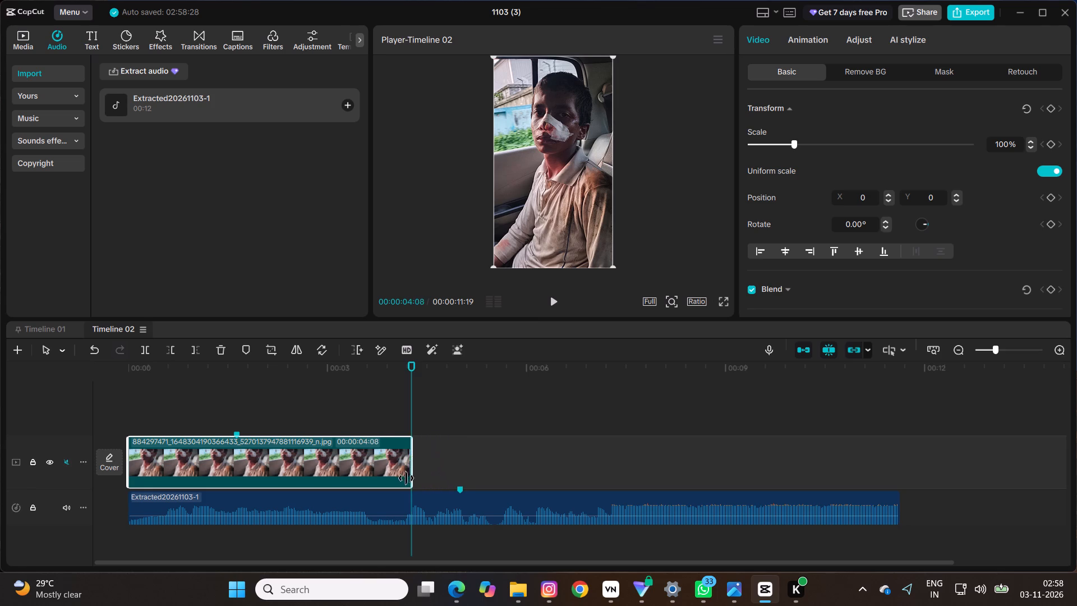
left_click_drag(406, 478, 409, 477)
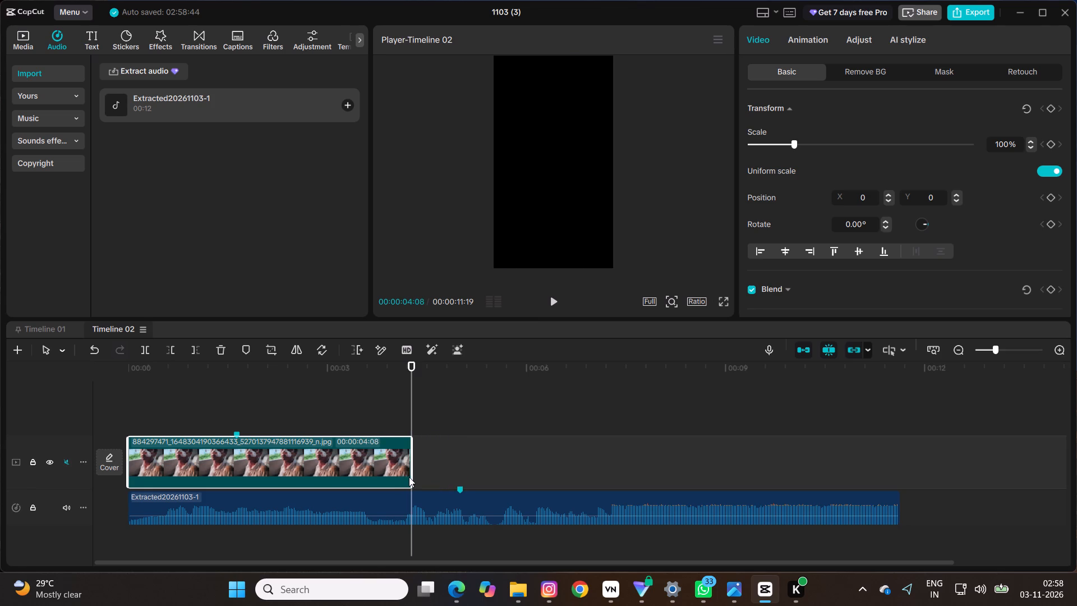
left_click(500, 477)
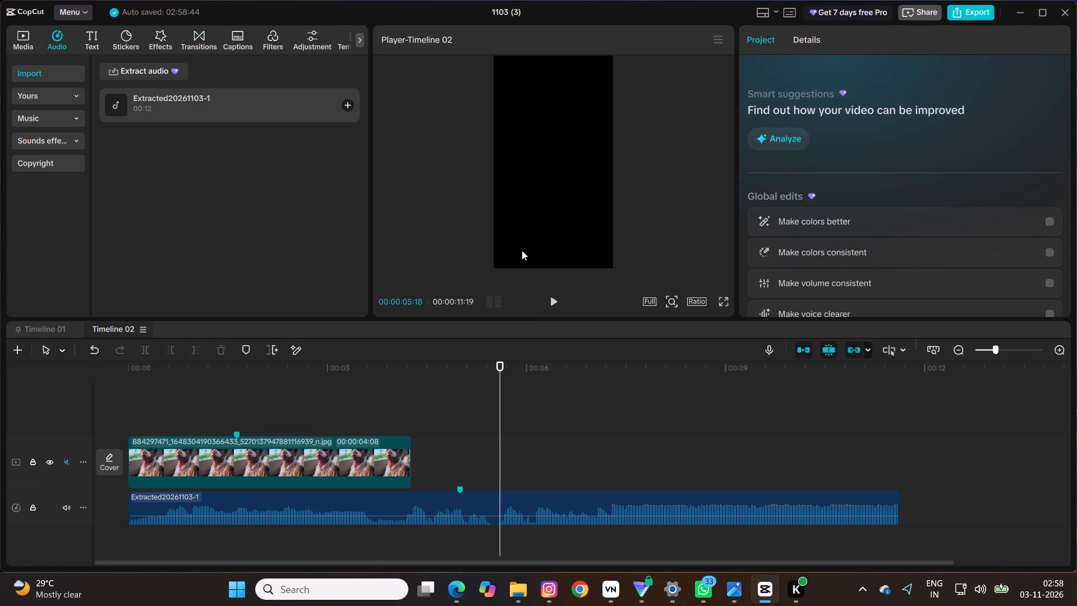
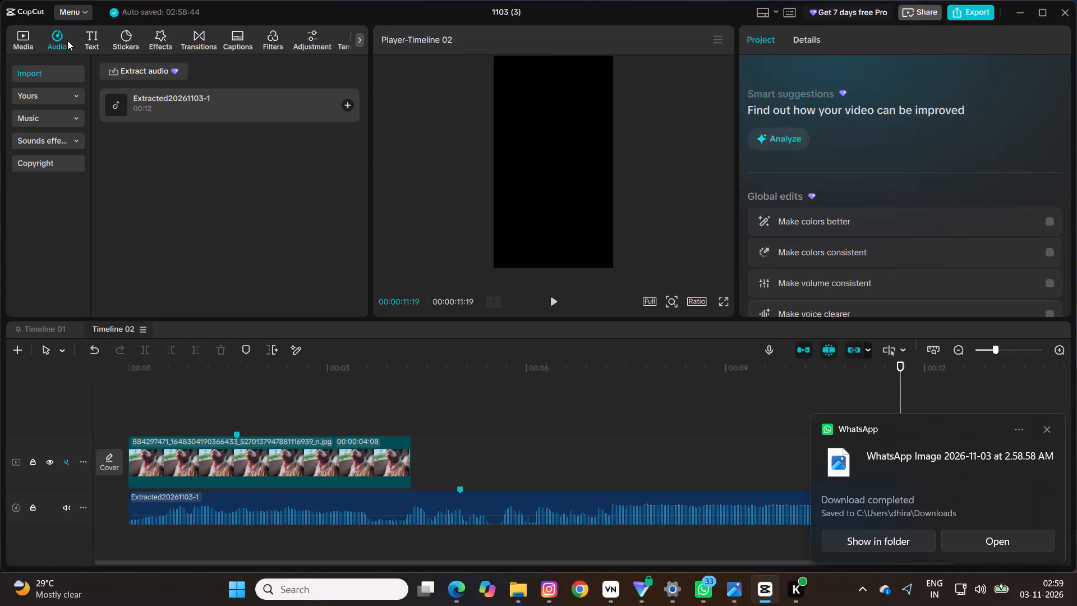
Import the file WhatsApp Image 2026-11-03 at 2.58.58 AM from the Downloads folder into the project media.
left_click(23, 44)
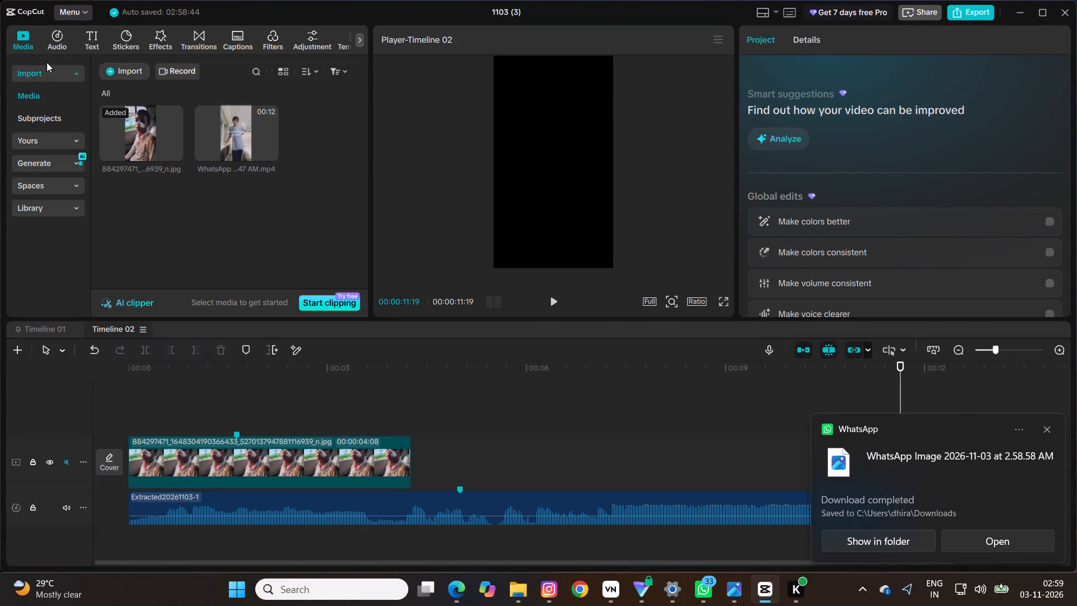
left_click(55, 72)
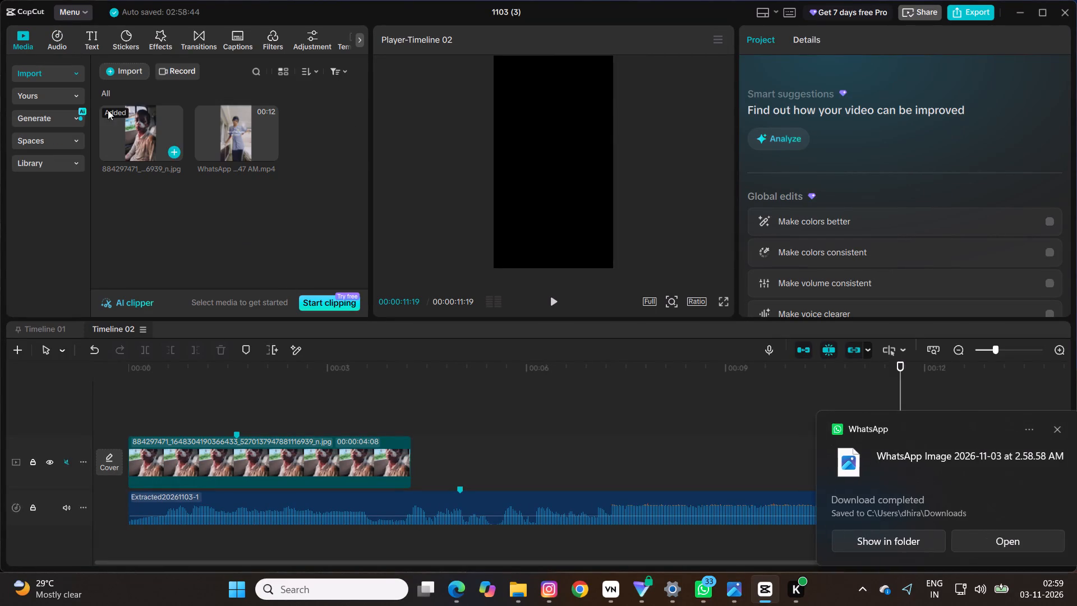
left_click(65, 75)
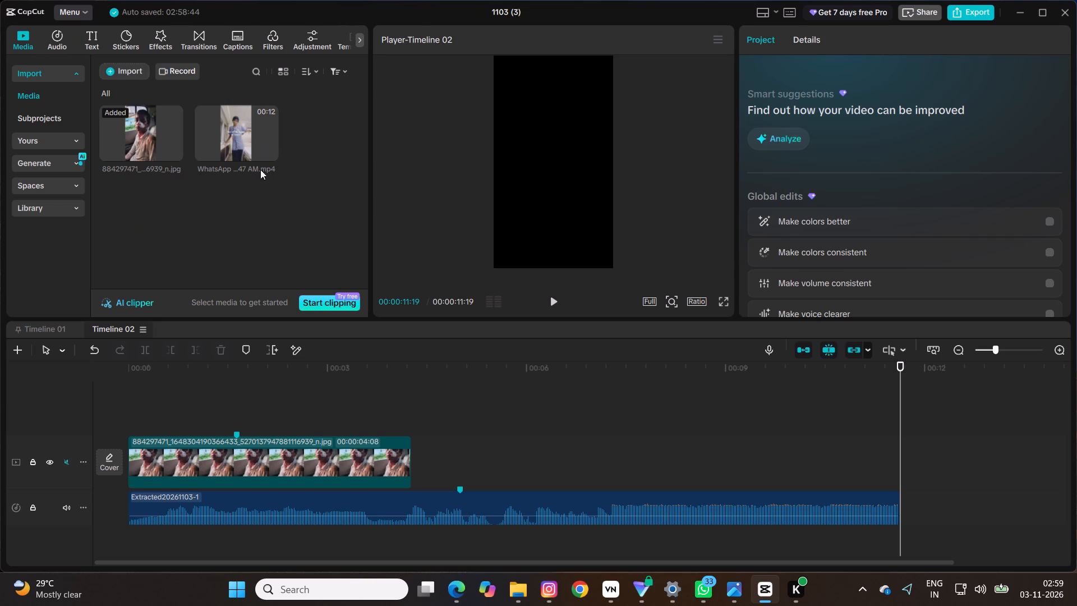
left_click(126, 70)
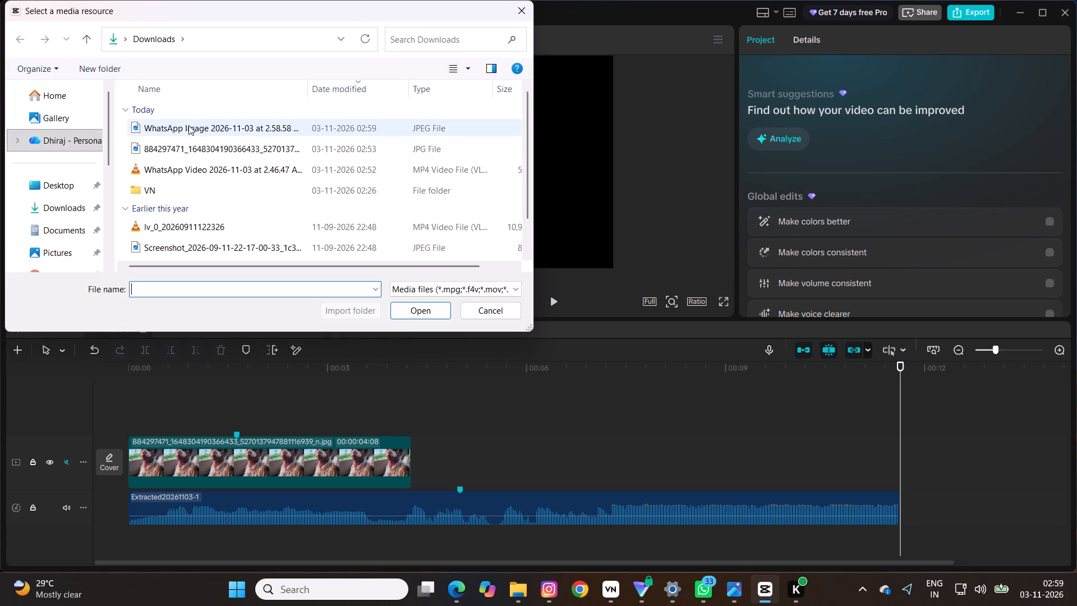
left_click(188, 126)
left_click(429, 307)
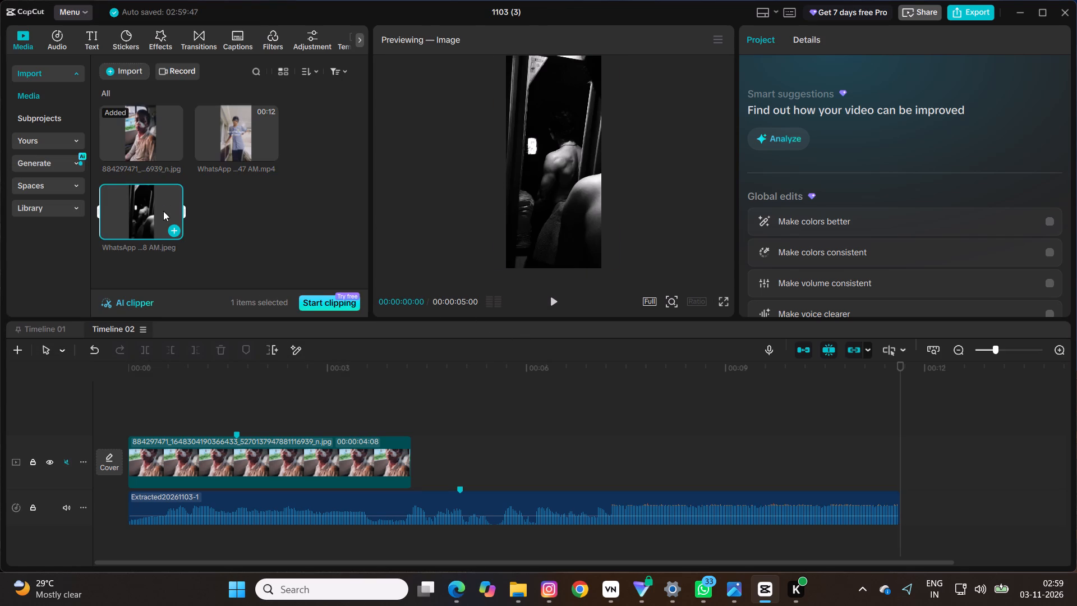
Add the imported black-and-white WhatsApp image to the timeline directly after the first image clip.
left_click(177, 230)
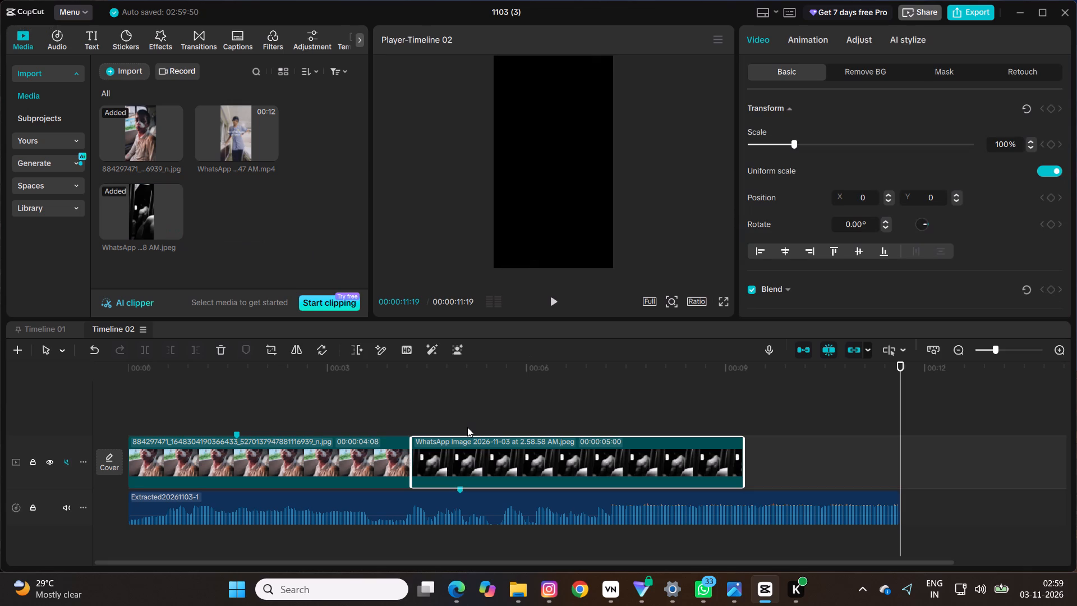
Play the timeline from the start to check the cut between the two image clips against the audio.
left_click(467, 427)
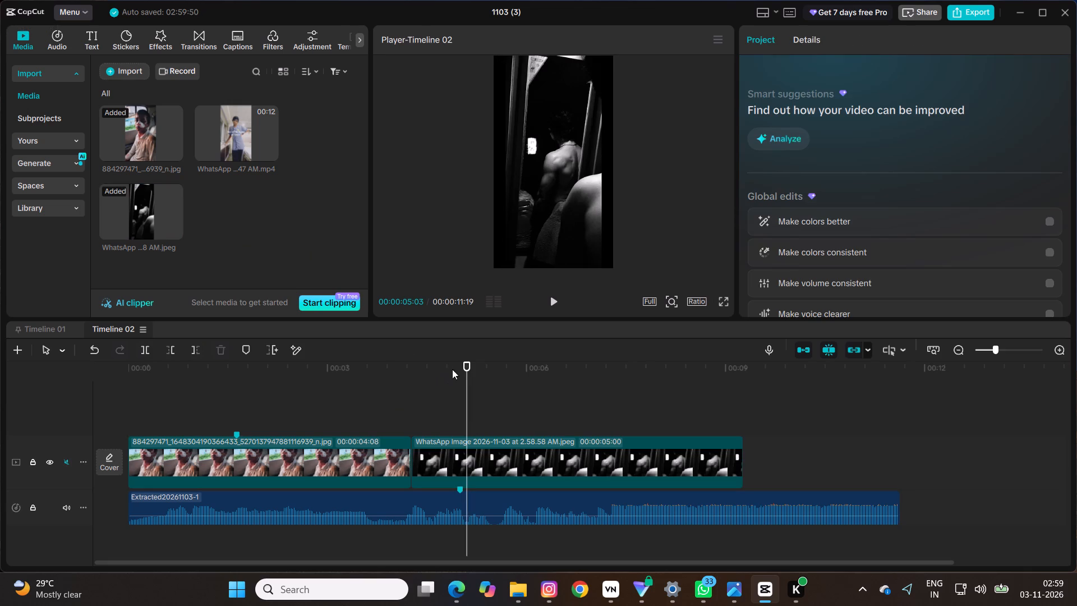
left_click_drag(470, 366, 118, 388)
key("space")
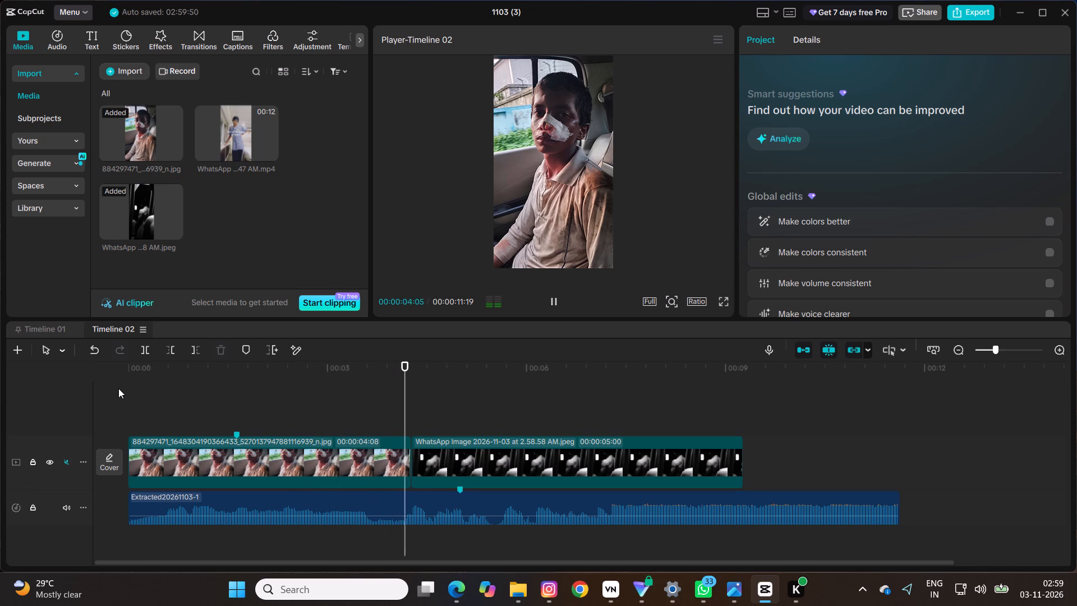
Play the sequence repeatedly, including from the start, to check the cut between the two image clips against the music.
key("space")
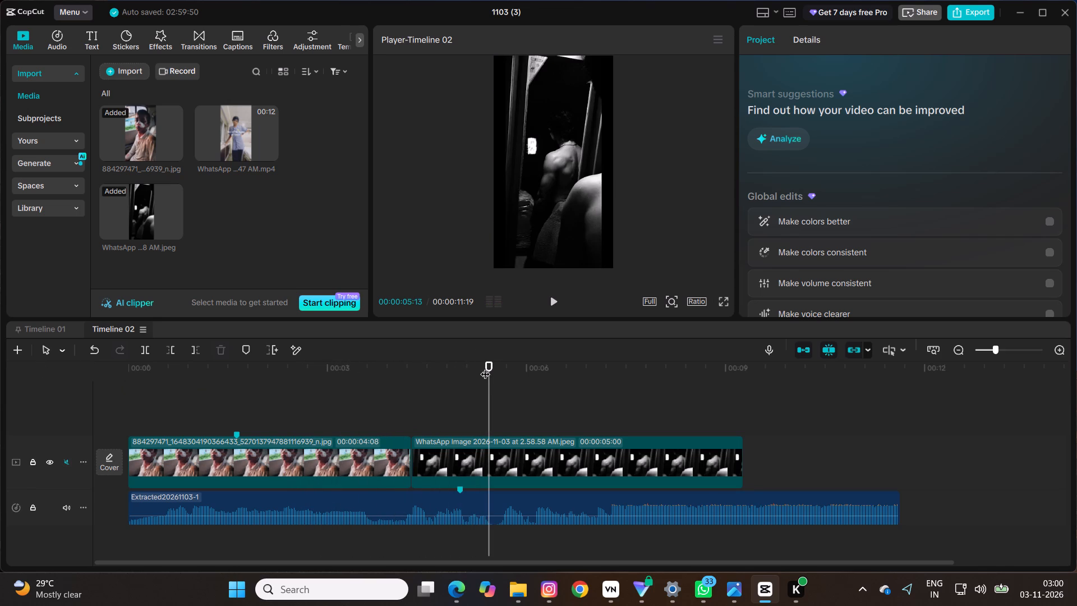
key("Left")
key("Left")
key("Left")
key("Left")
key("Left")
key("Left")
key("Left")
key("Left")
key("Left")
key("Left")
key("Left")
key("Left")
key("Left")
key("Left")
key("Left")
key("Left")
key("Left")
key("Left")
key("Left")
key("Left")
key("Left")
key("Left")
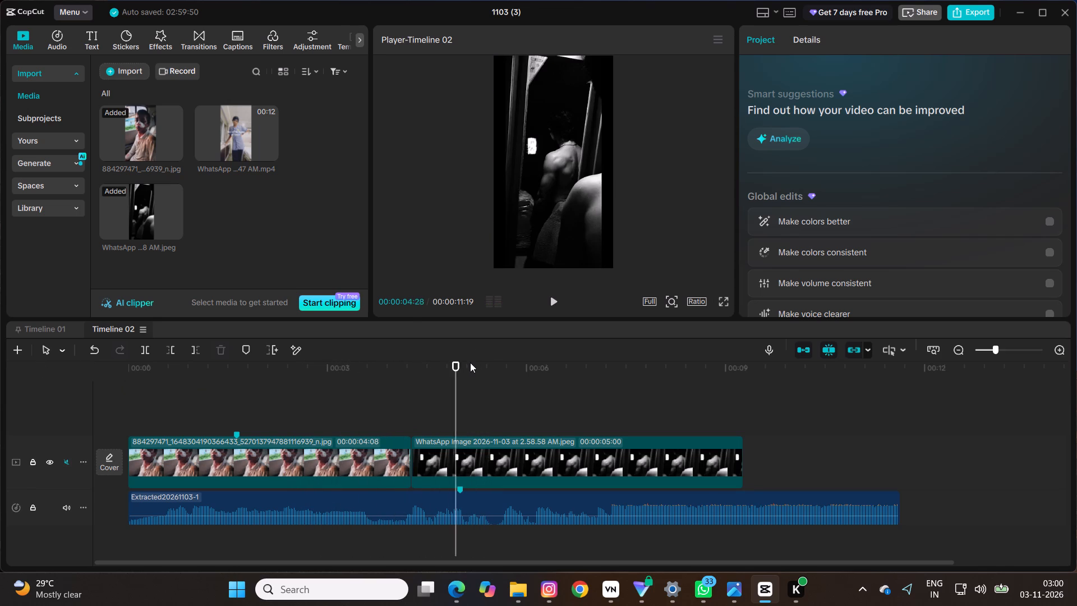
key("space")
key("space")
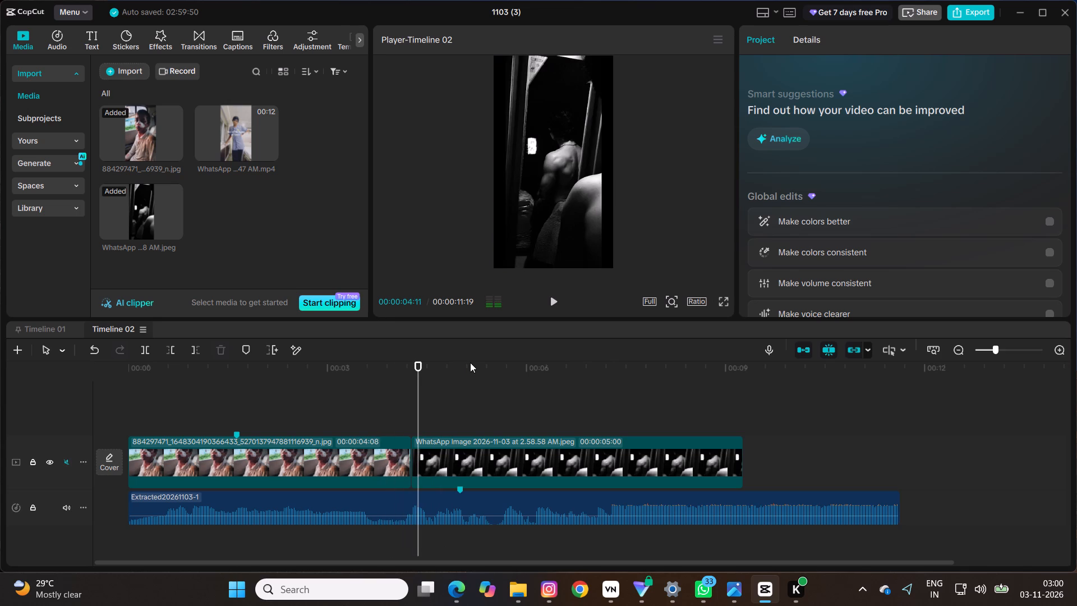
key("space")
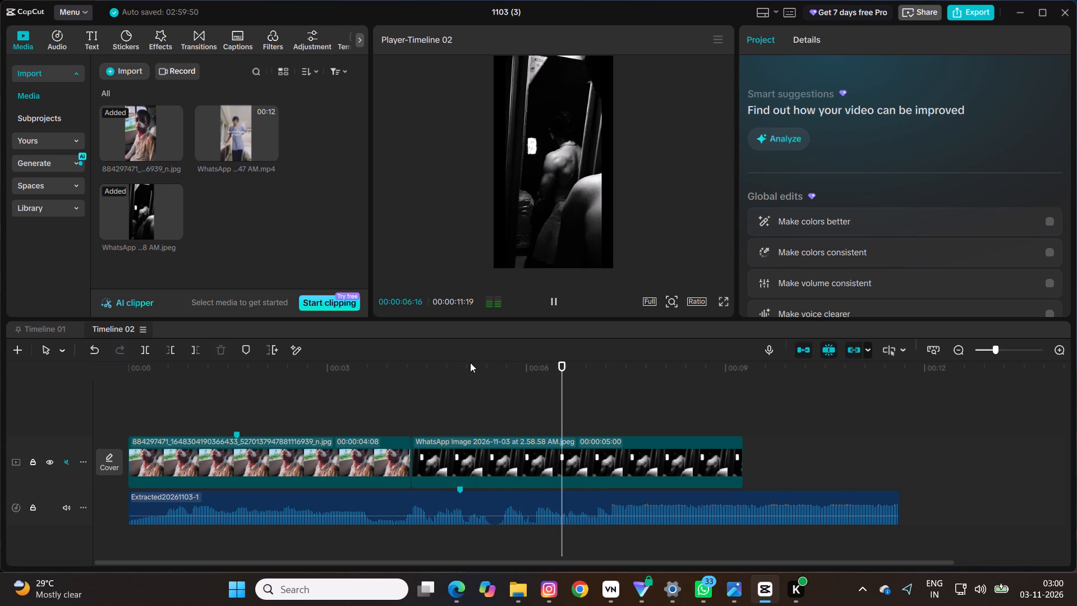
key("space")
key("space")
key("space")
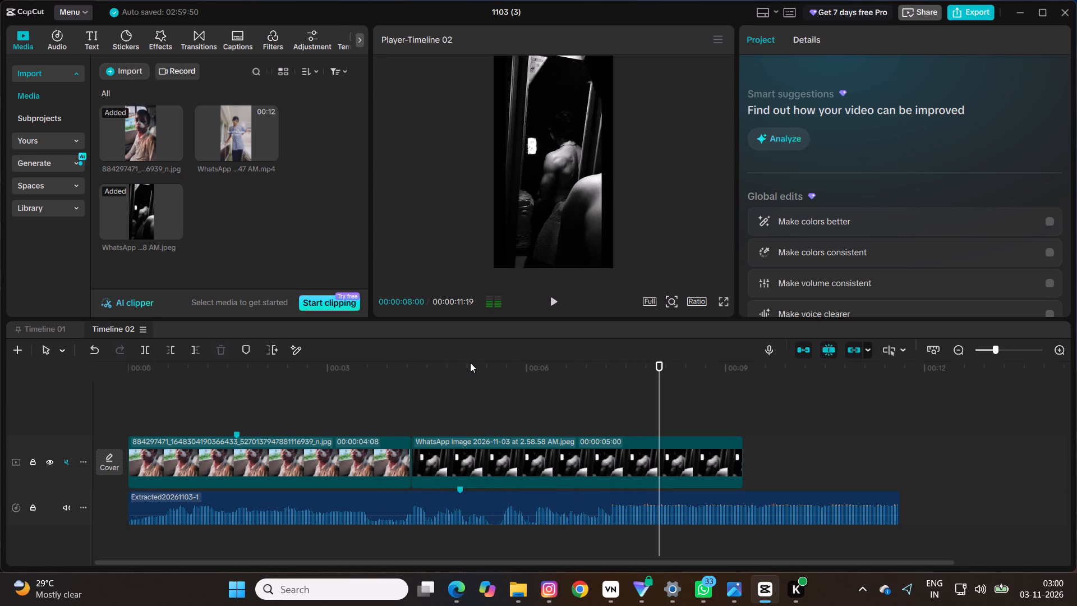
left_click(201, 414)
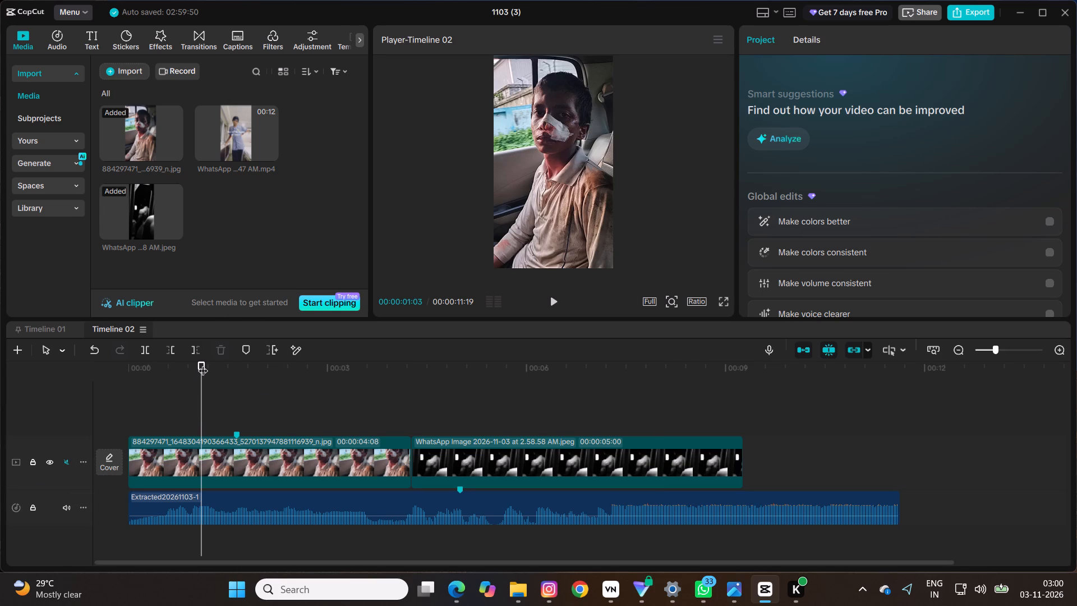
left_click_drag(203, 364, 30, 343)
type("n")
key("space")
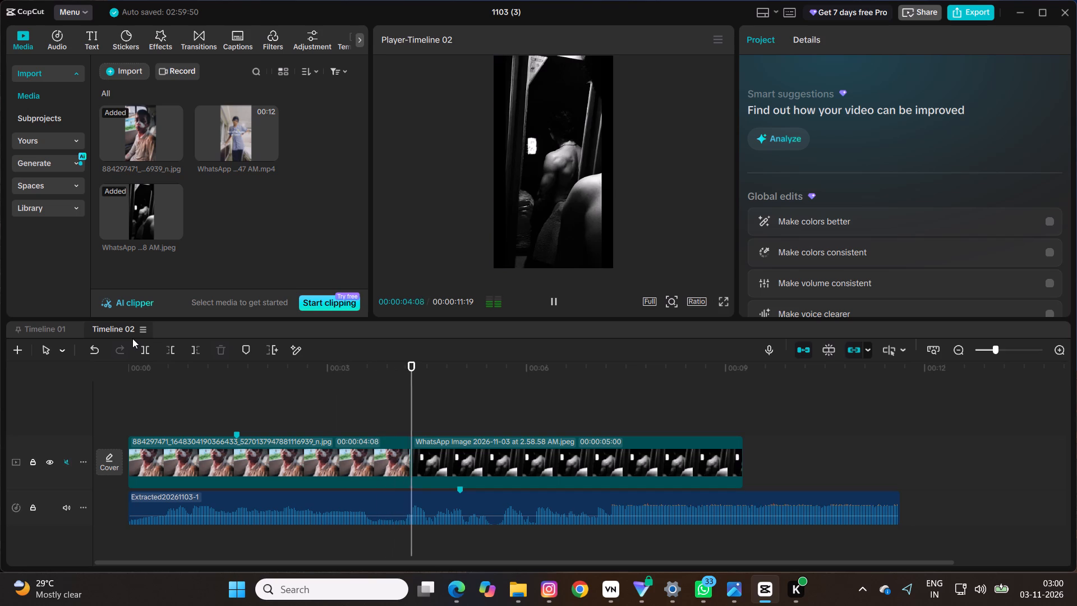
type("n")
key("space")
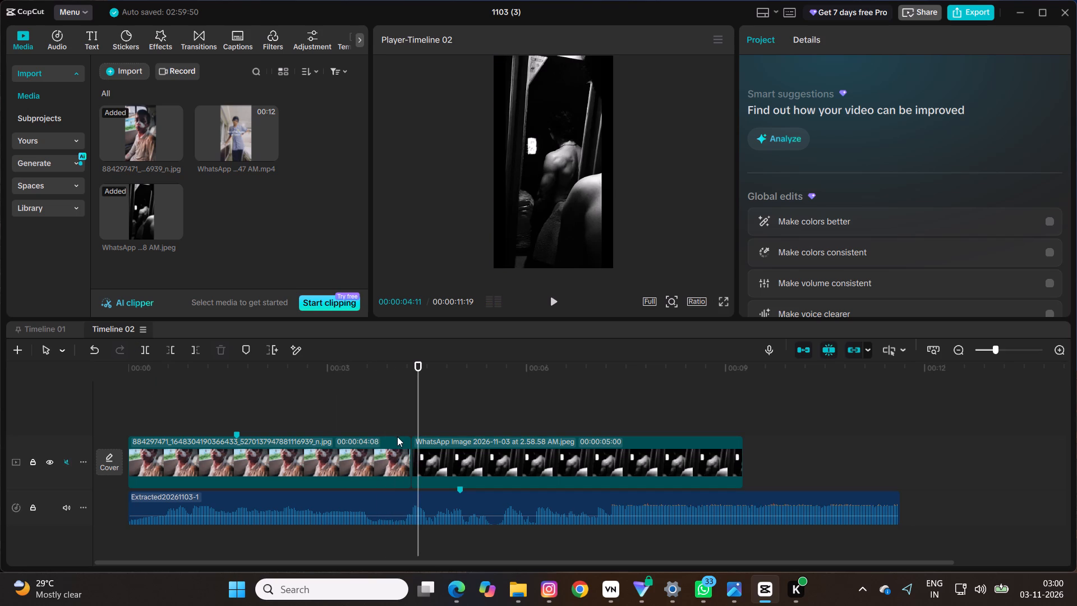
Preview the Sphere Album transition and browse the Trending and Classic transitions for the cut after the first image clip.
left_click(398, 439)
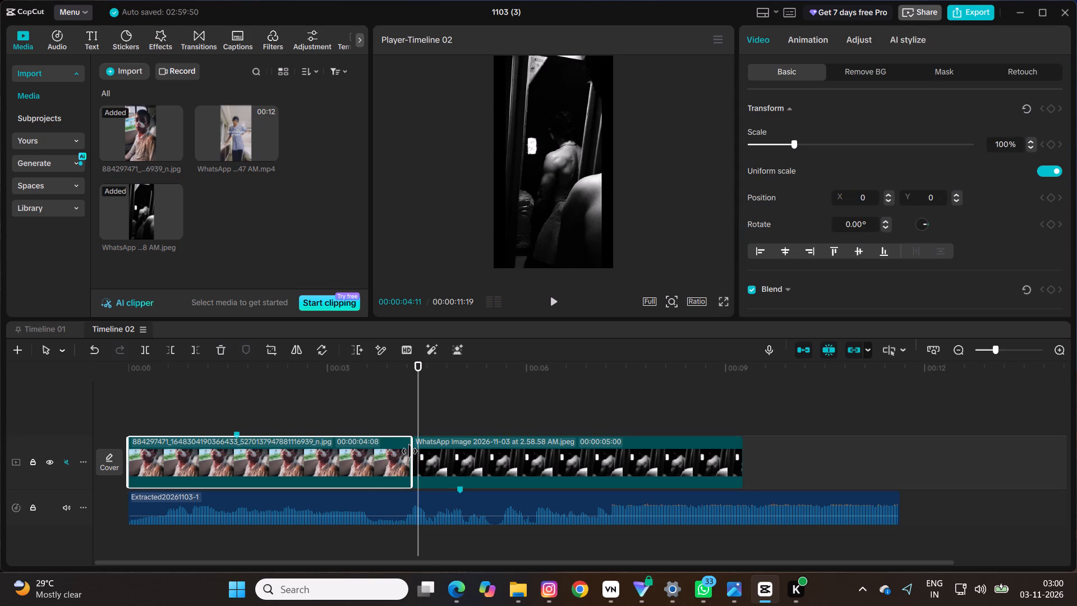
left_click(200, 43)
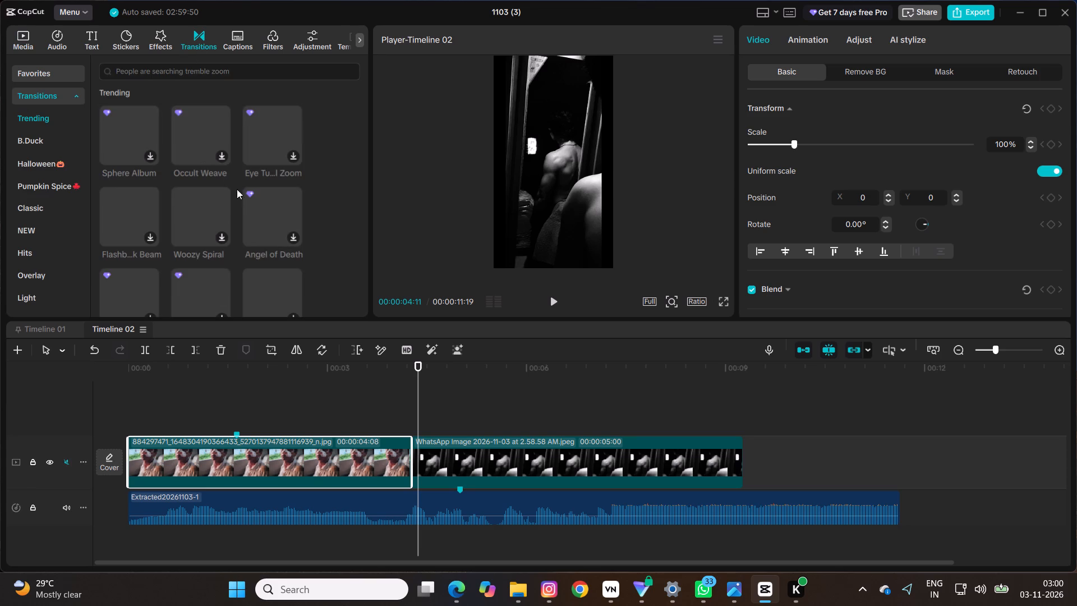
left_click(150, 156)
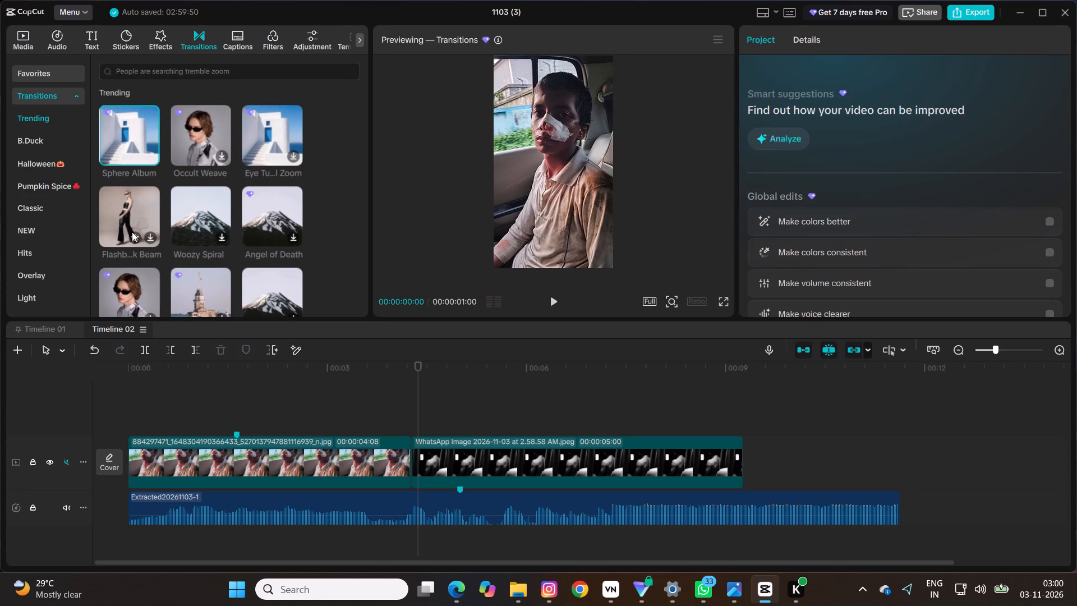
scroll(208, 238, "down", 1)
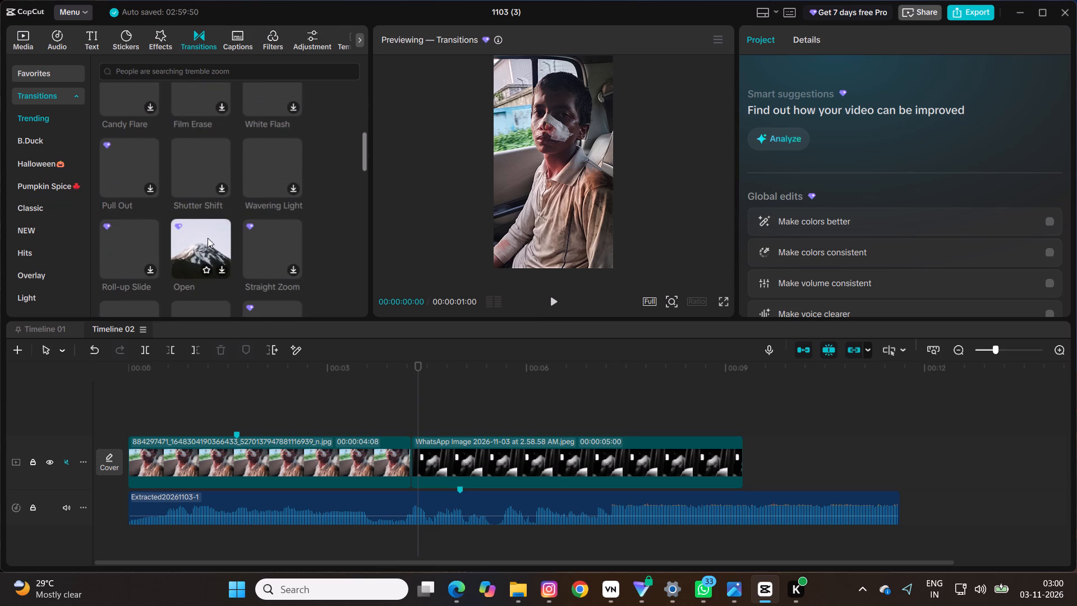
scroll(208, 238, "up", 3)
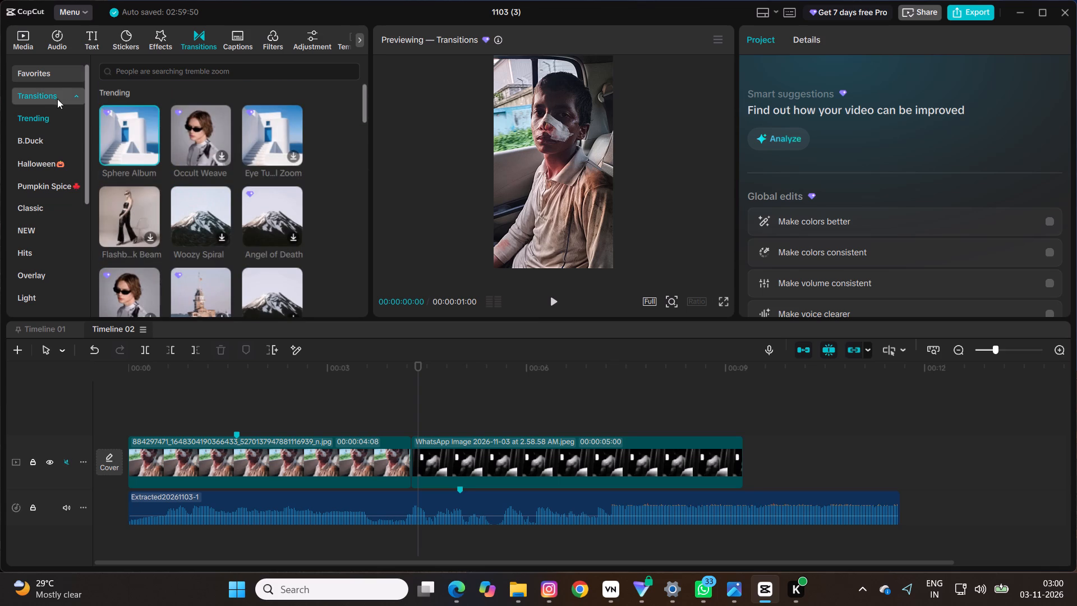
left_click(41, 207)
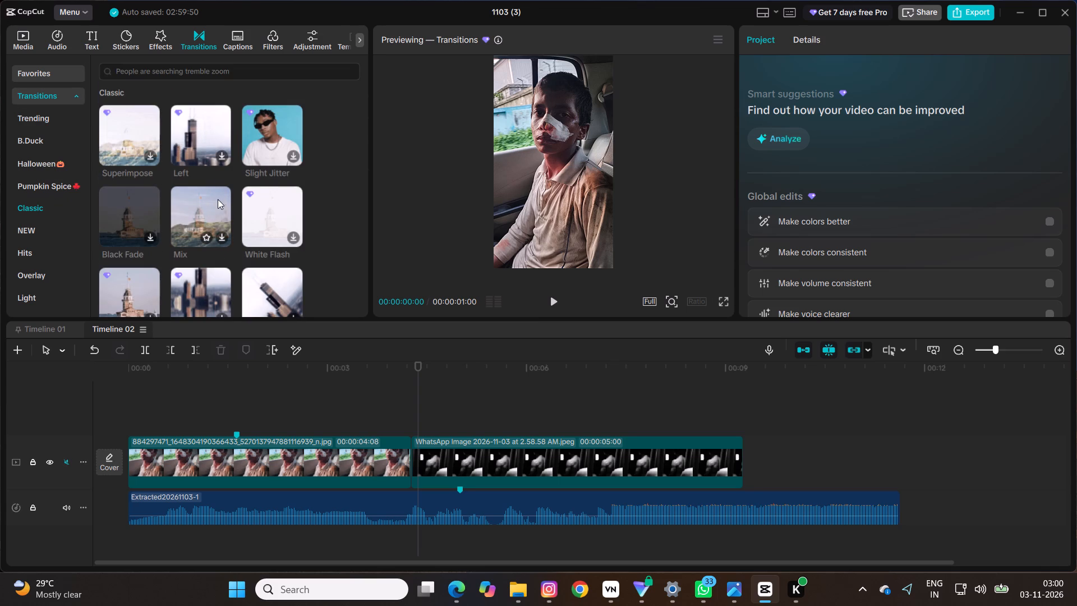
Preview the Black Fade transition from the Classic transitions.
left_click(133, 219)
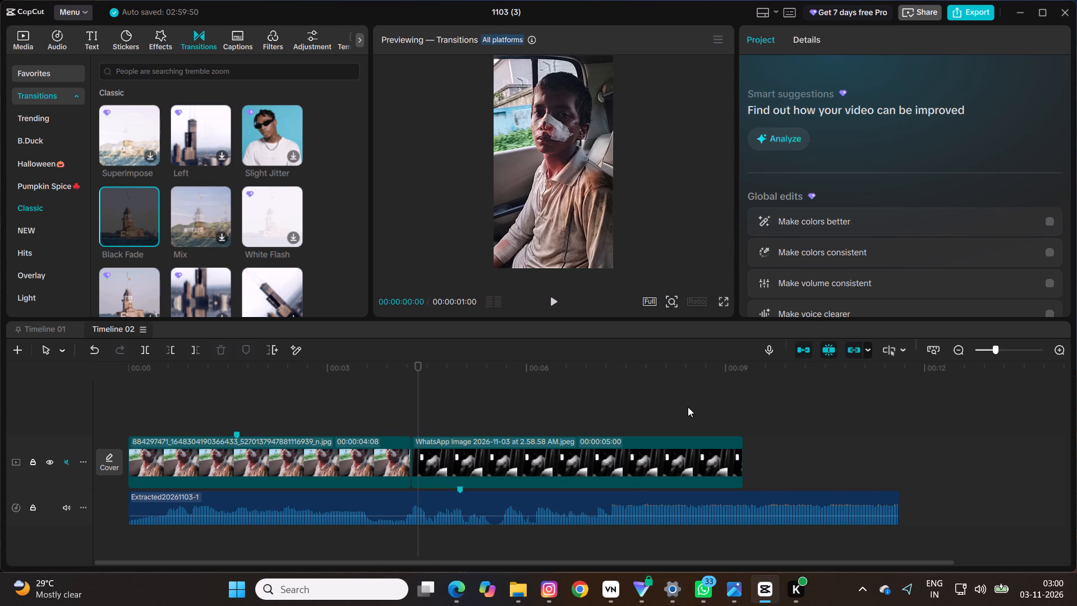
Return the playhead to the start of the timeline at 00:00:00:00.
key("Left")
key("Left")
key("Left")
key("Left")
key("Left")
key("Left")
key("Left")
key("Left")
key("Left")
key("Left")
key("Left")
key("Left")
scroll(688, 407, "left", 3)
left_click(123, 385)
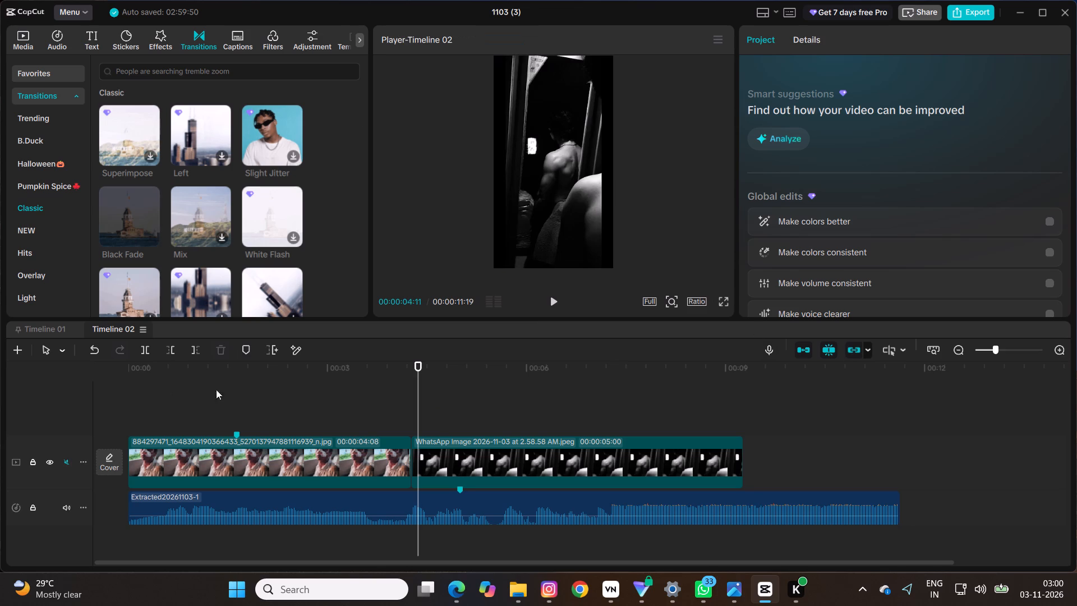
key("Left")
key("Left")
key("Left")
key("Left")
key("Left")
key("Left")
key("Left")
key("Left")
key("Left")
key("Left")
key("Left")
key("Left")
key("Left")
key("Left")
key("Left")
key("Left")
key("Left")
key("Left")
key("Left")
key("Left")
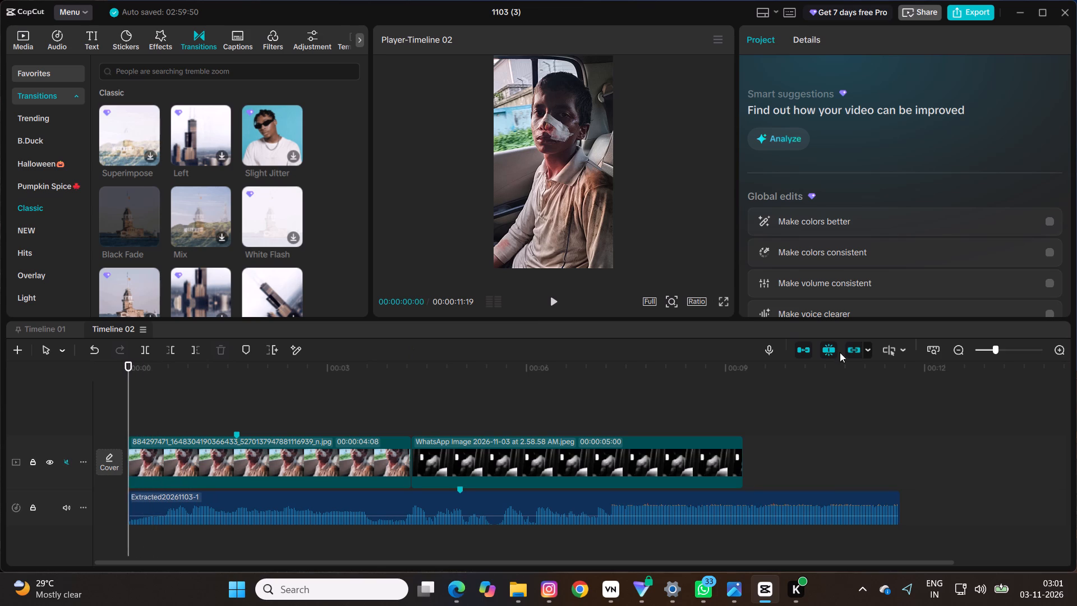
Add a 0.7 s fade-out to the end of the extracted audio clip.
left_click(738, 471)
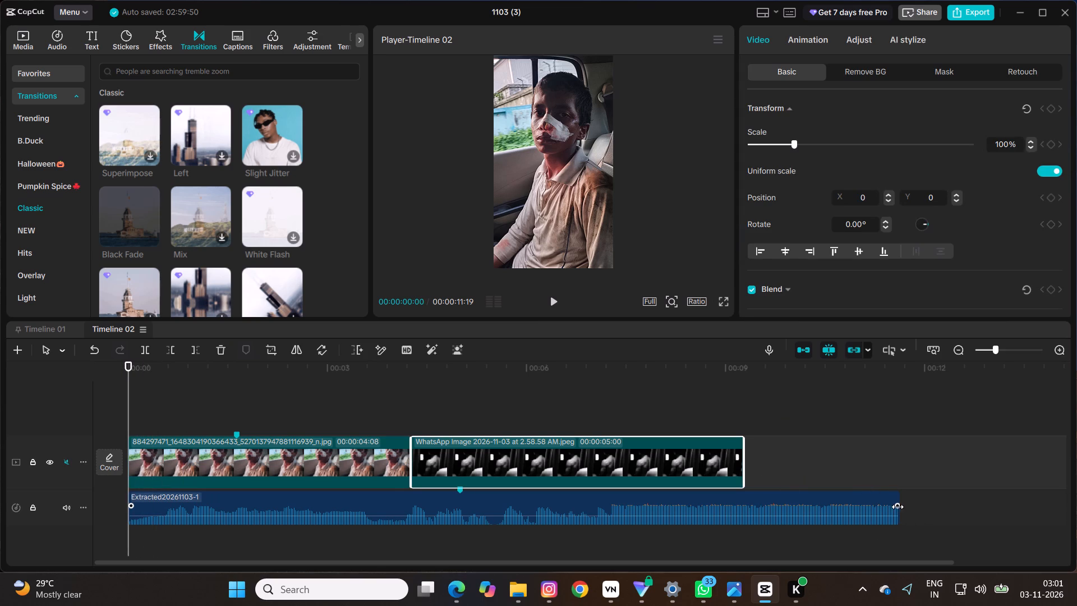
left_click_drag(897, 507, 835, 507)
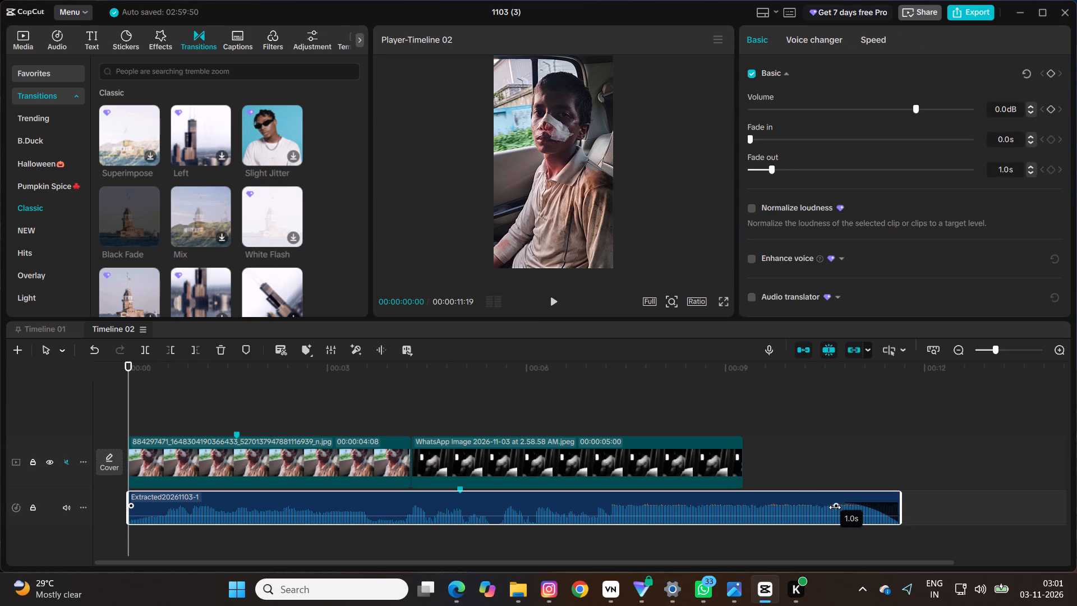
left_click_drag(835, 507, 849, 535)
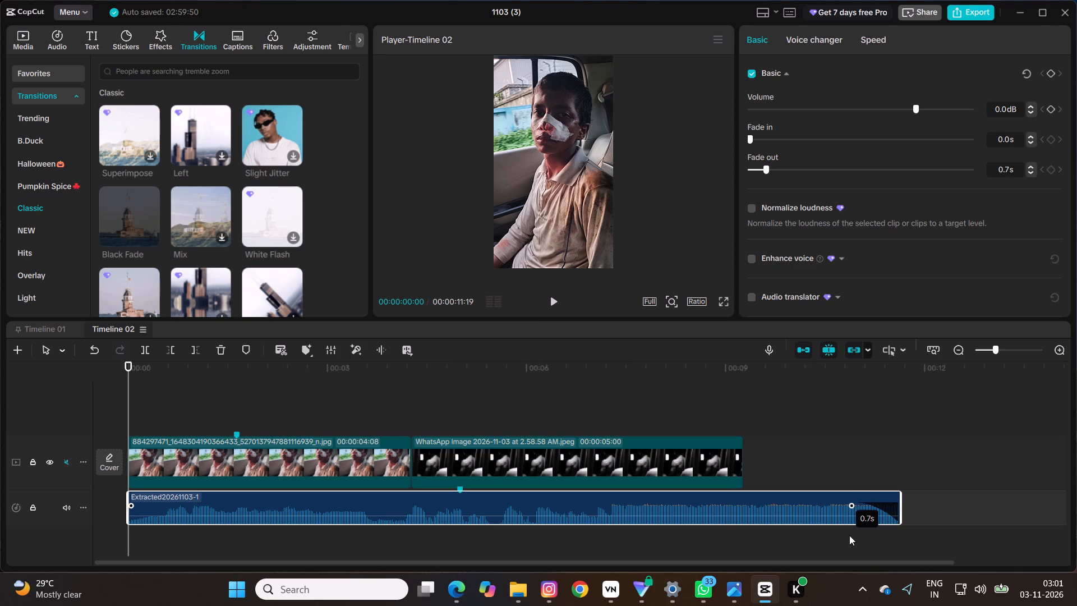
Trim the end of the extracted audio clip to meet the second image clip's end, at about 00:00:09:08.
left_click_drag(903, 500, 739, 501)
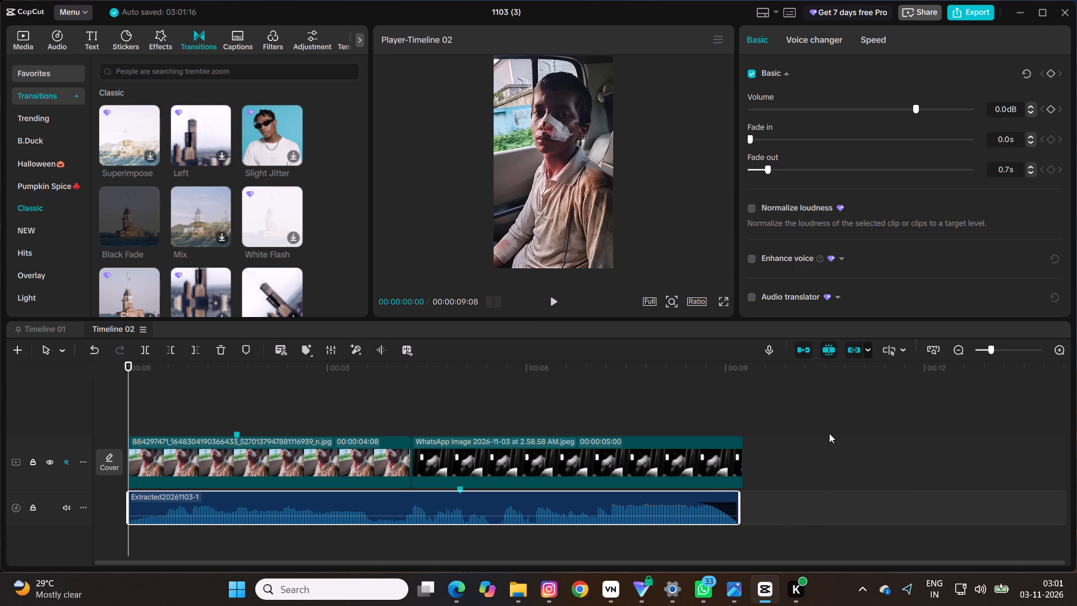
Turn snapping off and trim the extracted audio clip's end to the second image clip's end at 00:00:09:08.
left_click(738, 498)
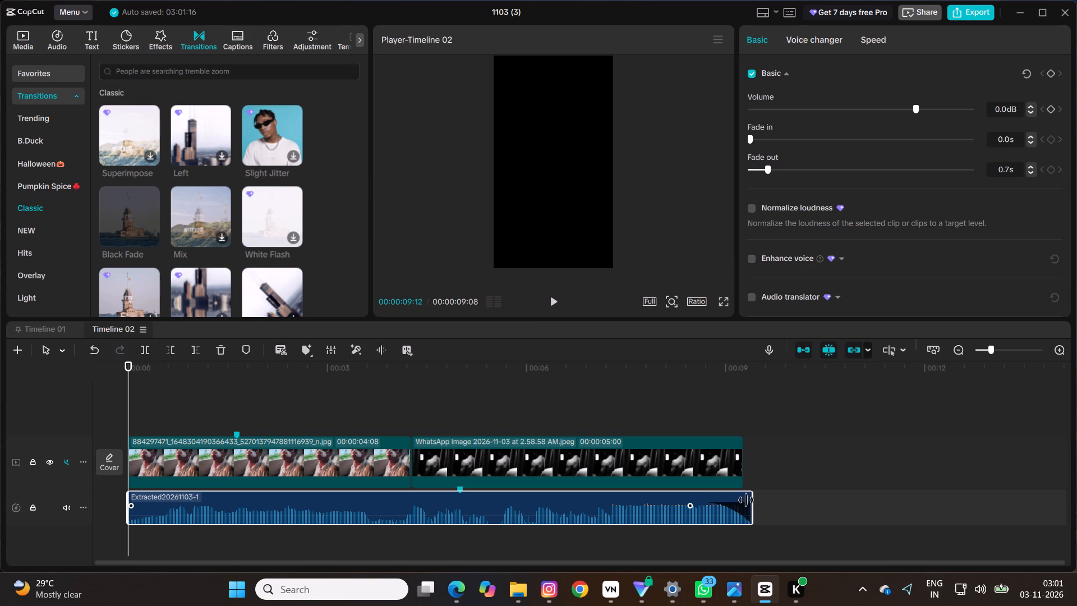
type("n")
Play the sequence from the start twice to examine how the change from first to second image falls on the music.
key("space")
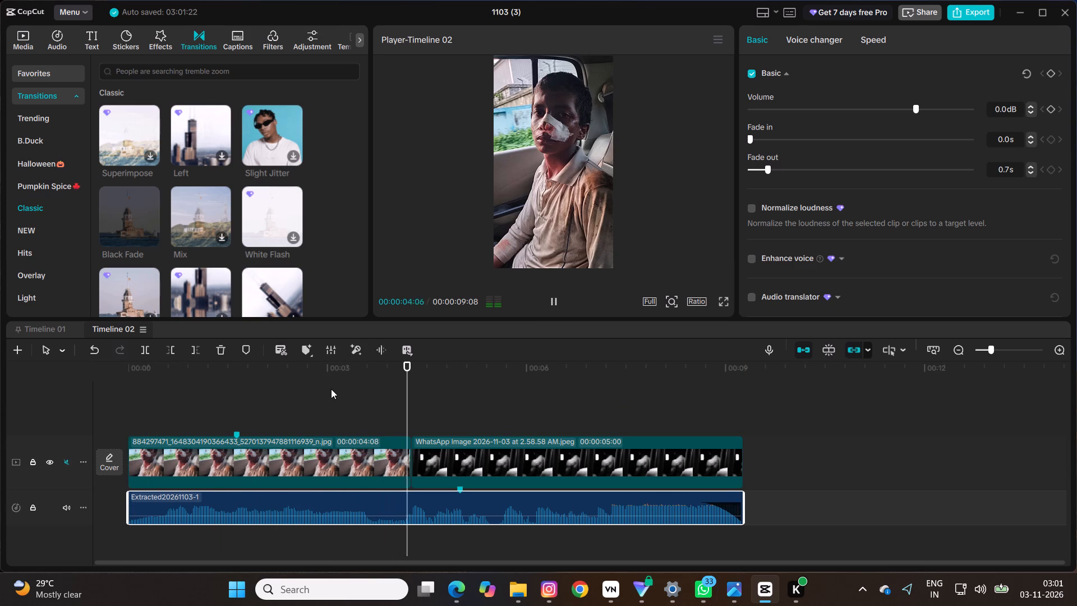
key("space")
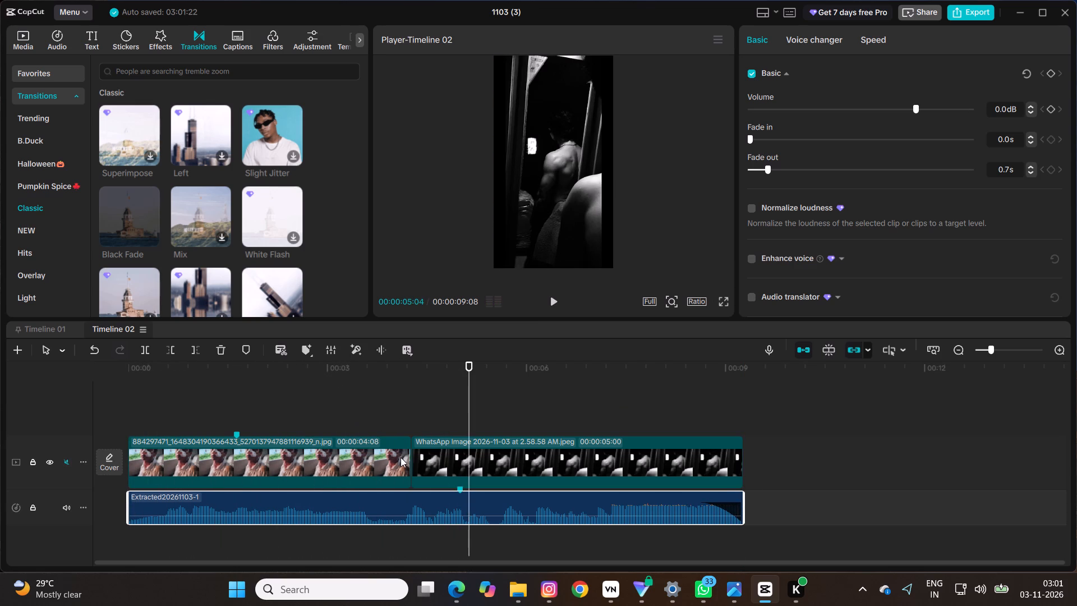
left_click(401, 458)
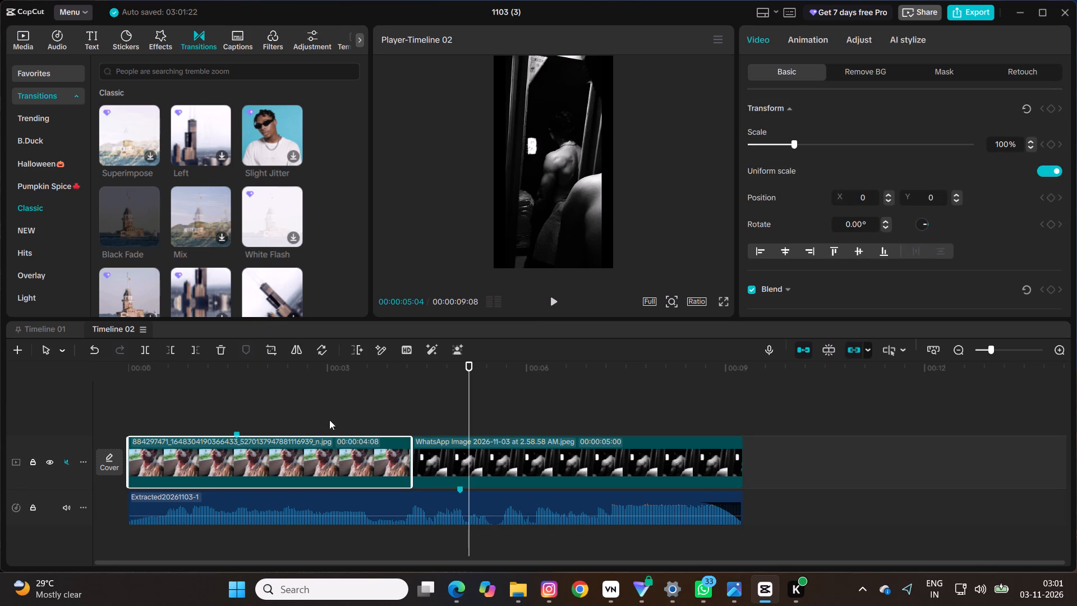
left_click(401, 445)
left_click_drag(468, 362, 447, 361)
left_click_drag(447, 361, 0, 470)
key("space")
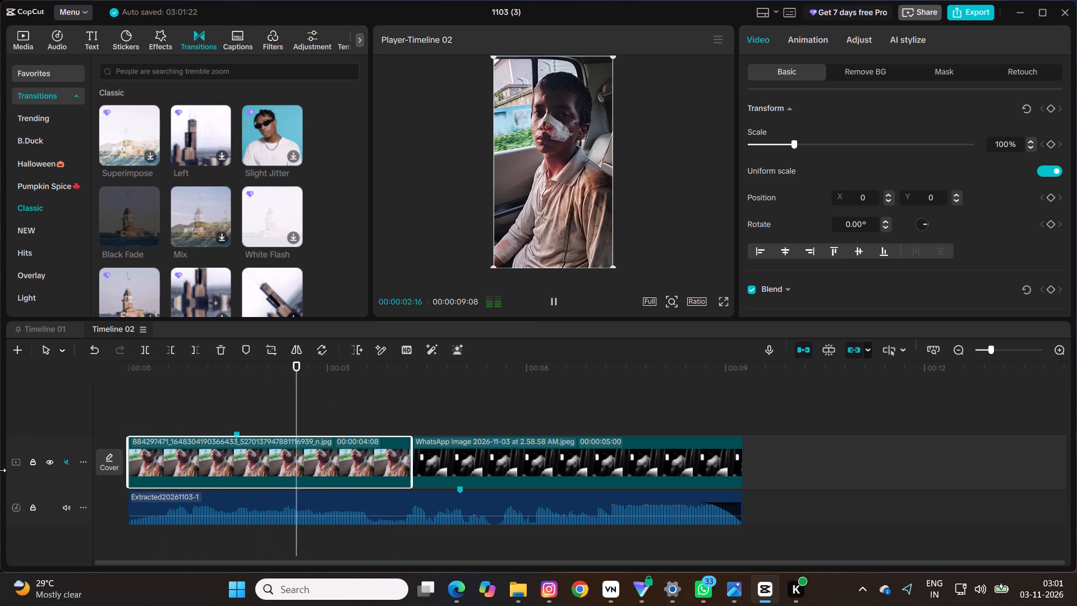
key("space")
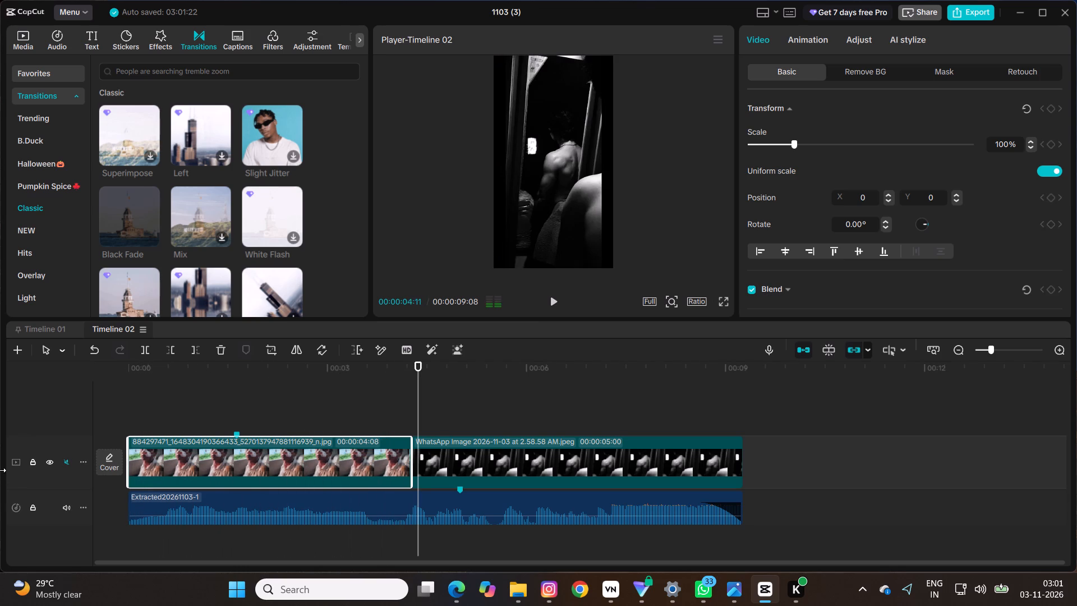
Add the Black Fade transition between the two image clips and play through it.
left_click(128, 211)
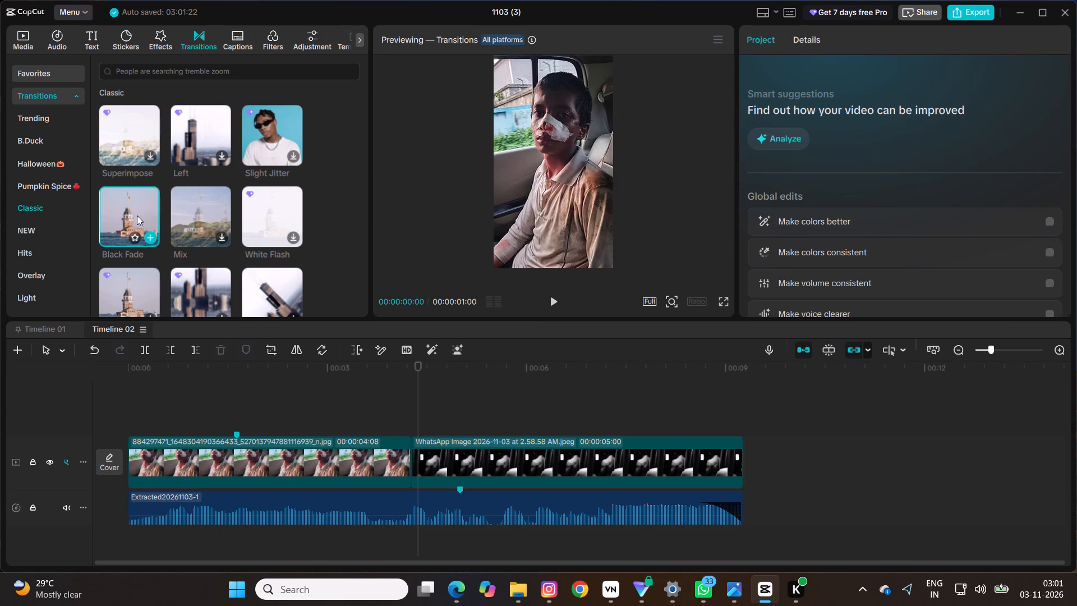
left_click(149, 240)
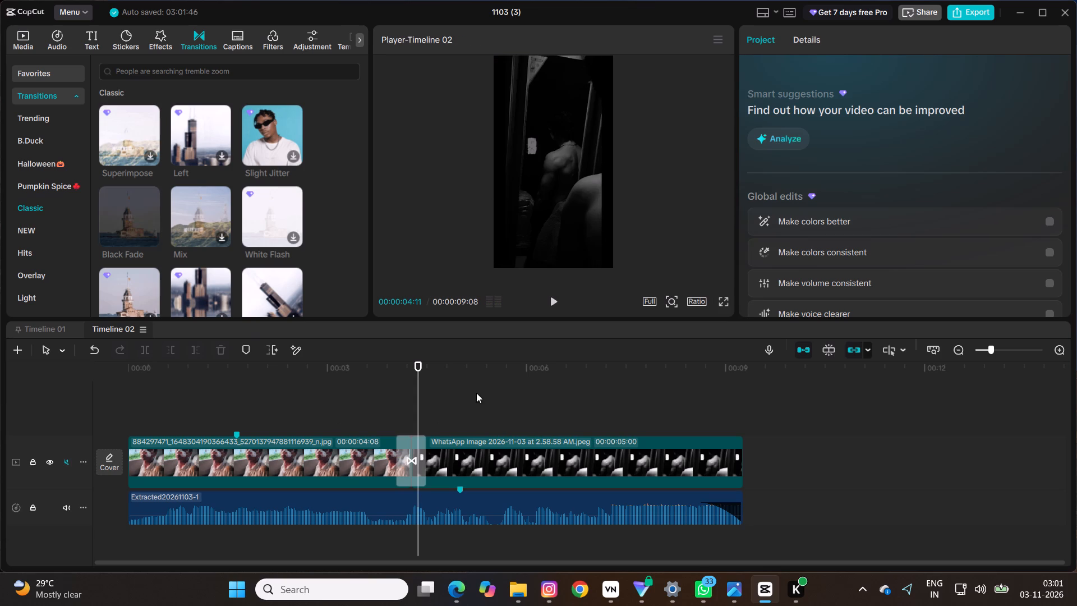
left_click(352, 401)
key("space")
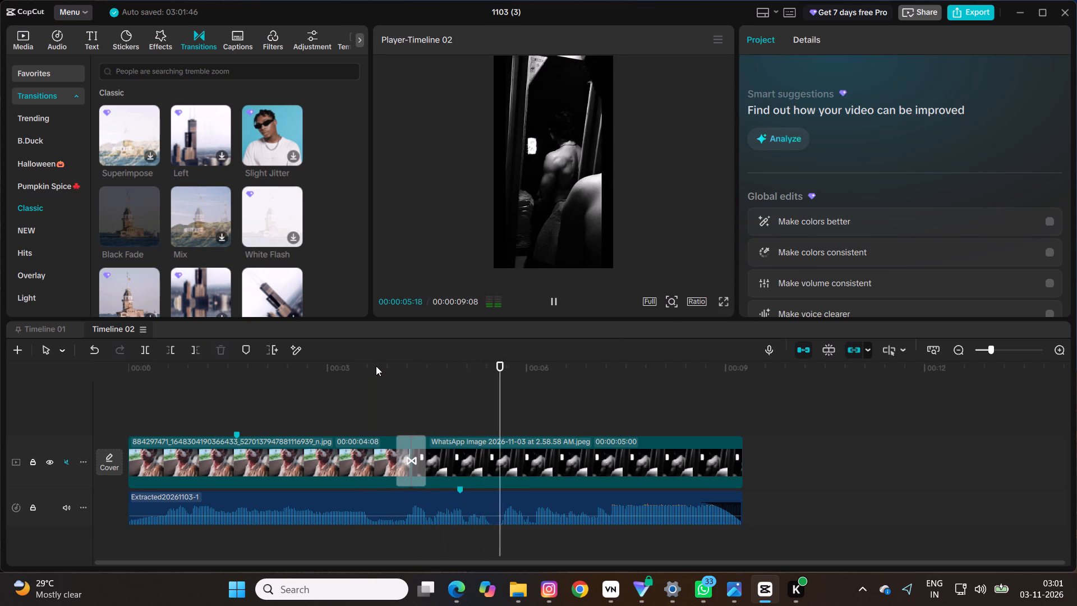
key("space")
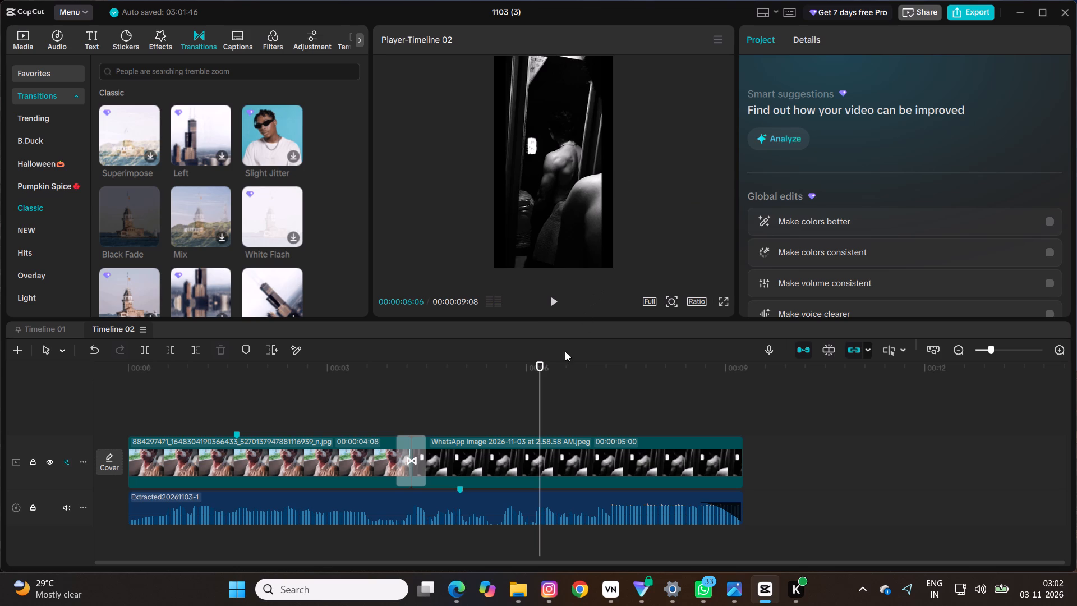
Replay the opening second of the music from the start and position the playhead at 00:00:00:25.
left_click_drag(540, 362, 123, 425)
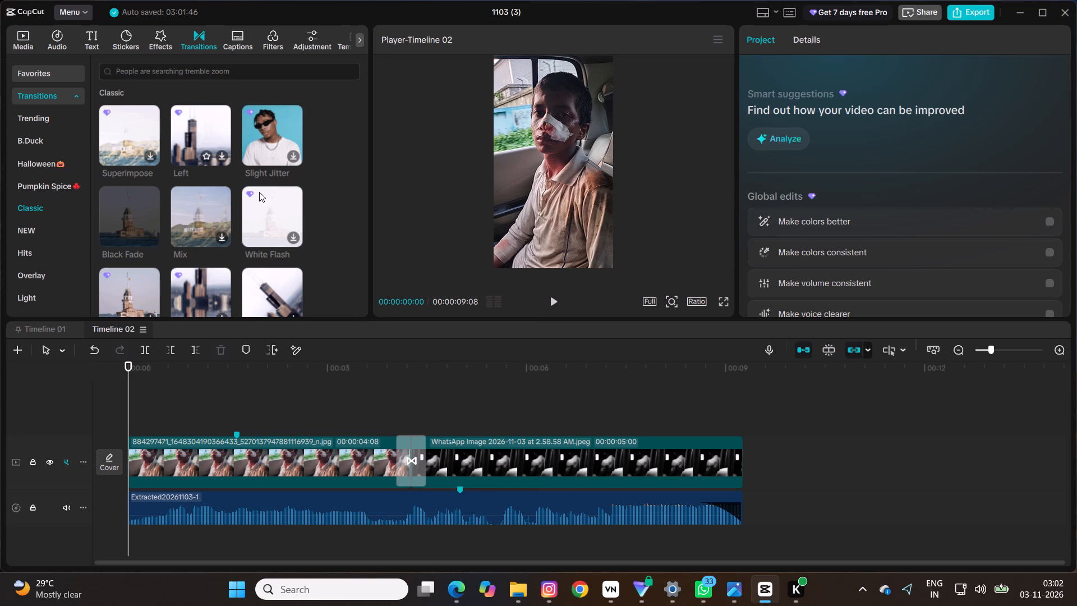
key("space")
key("space")
key("space")
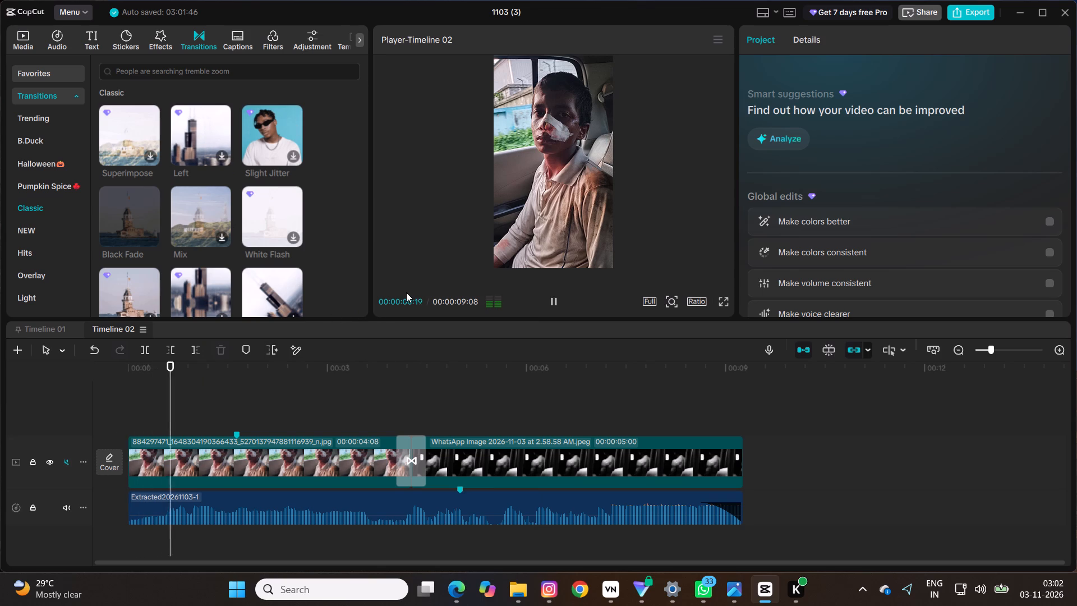
key("space")
key("Left")
key("Left")
key("Left")
key("Left")
key("Left")
key("Left")
key("Left")
key("Left")
key("Left")
key("Left")
key("Left")
key("Left")
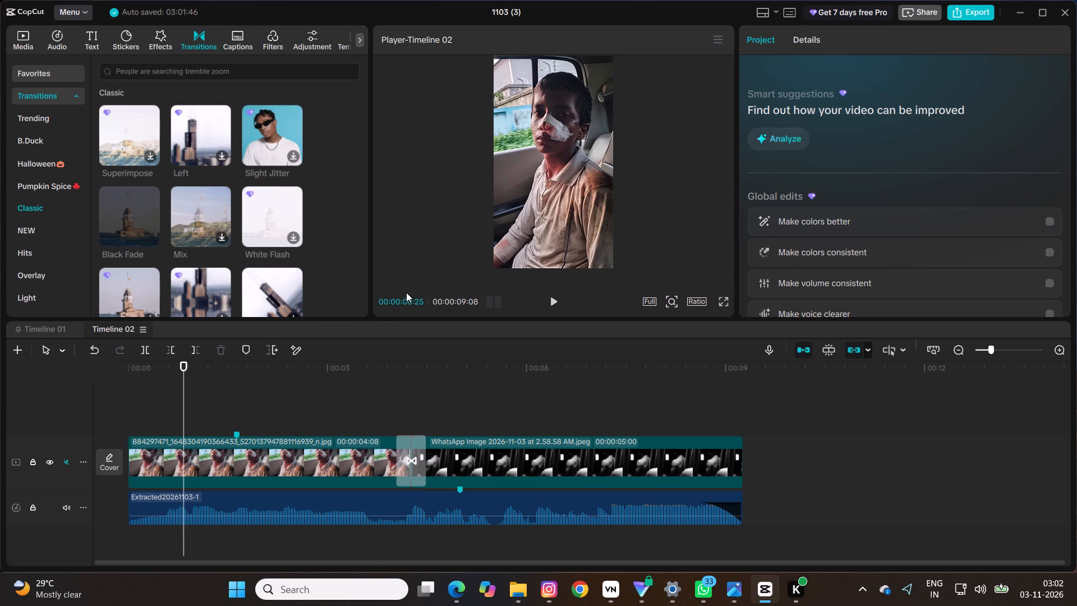
key("space")
type("v")
key("Left")
key("Left")
key("Left")
key("Left")
key("Left")
key("Left")
key("Left")
key("Left")
key("Left")
key("Left")
key("Left")
key("Left")
key("Left")
key("Left")
key("Left")
key("Left")
key("Left")
key("Left")
key("Left")
key("Left")
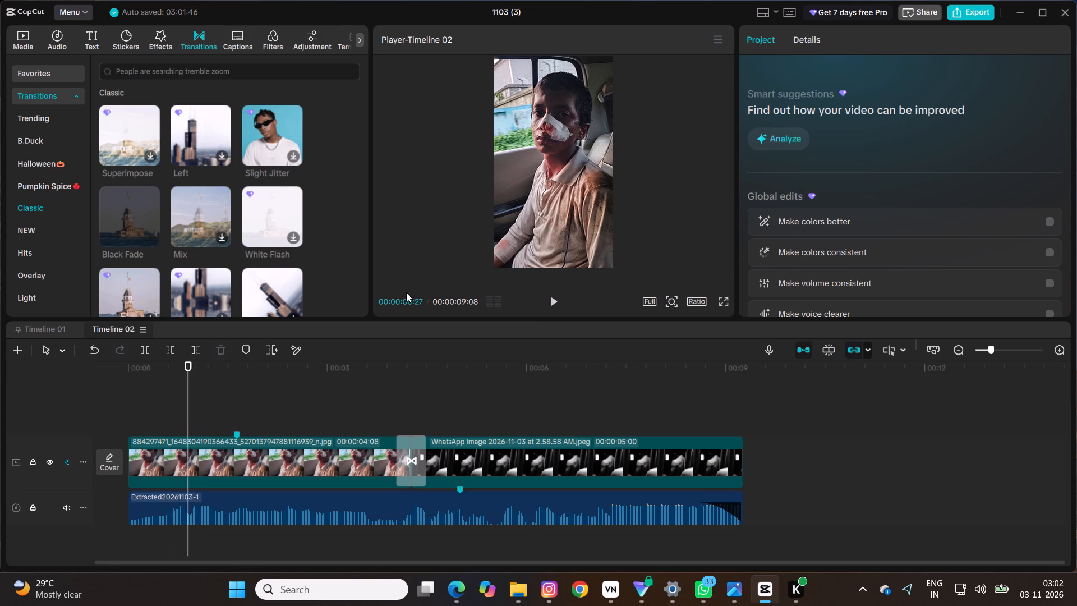
key("space")
key("space")
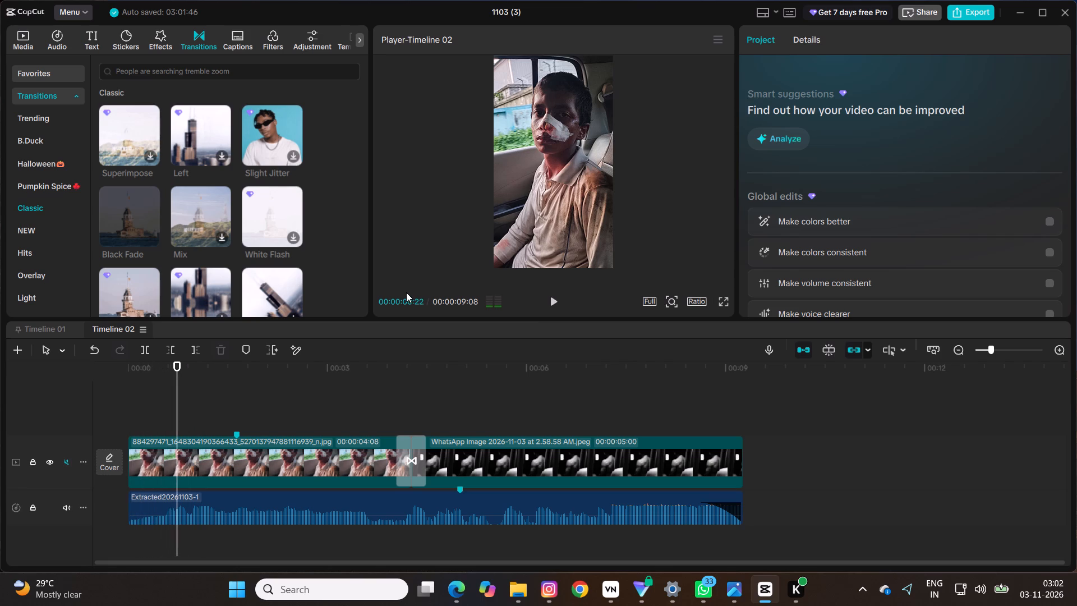
key("Left")
key("space")
key("space")
key("Left")
key("Left")
key("Left")
key("Left")
key("Left")
key("Left")
key("Left")
key("Left")
key("Left")
key("Left")
key("Left")
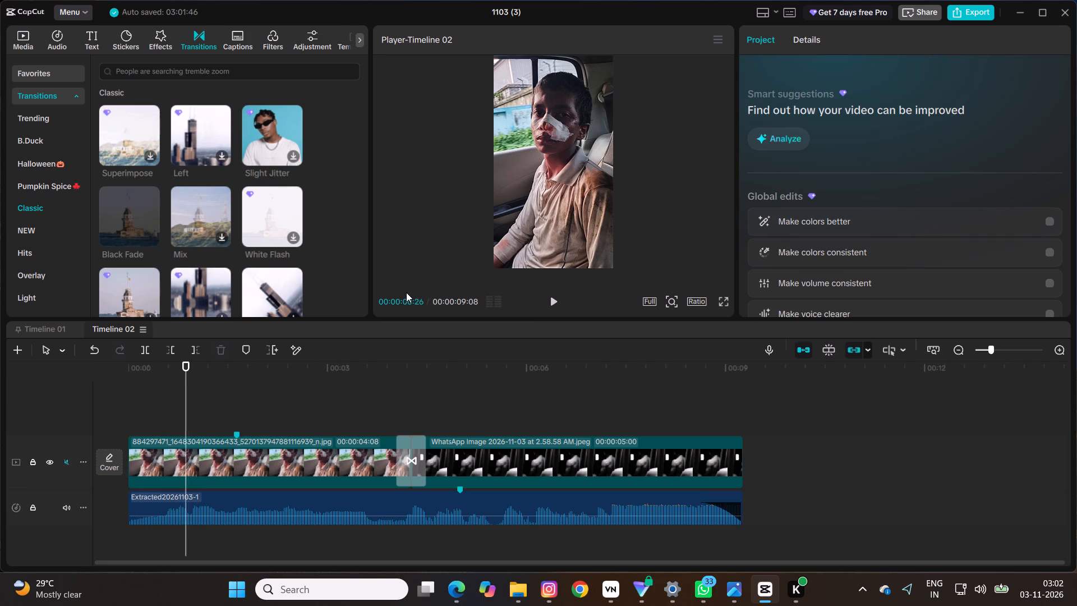
key("Left")
key("Left")
key("Left")
key("space")
key("space")
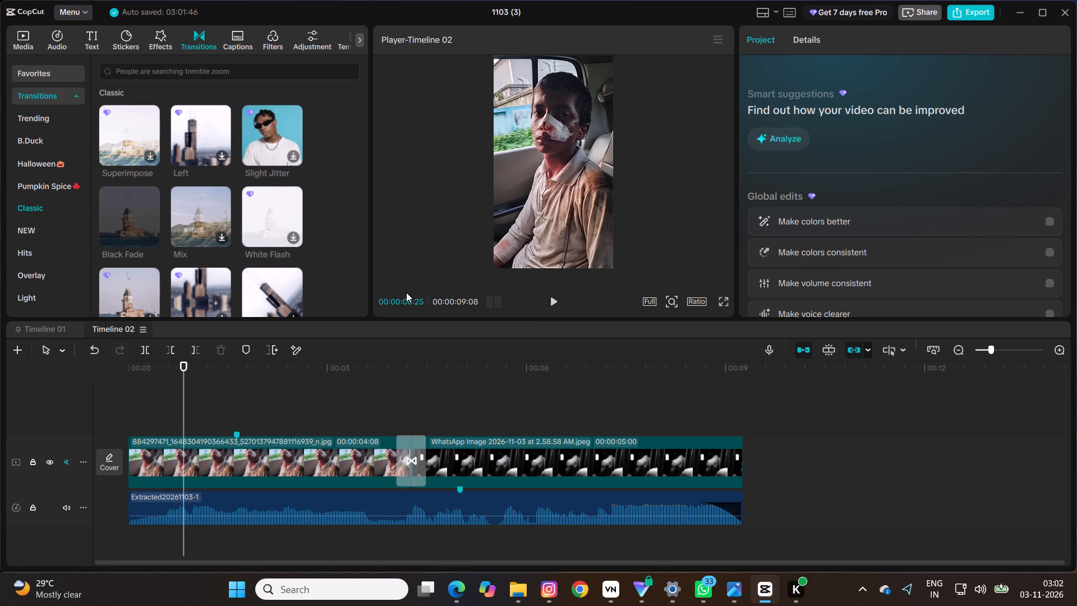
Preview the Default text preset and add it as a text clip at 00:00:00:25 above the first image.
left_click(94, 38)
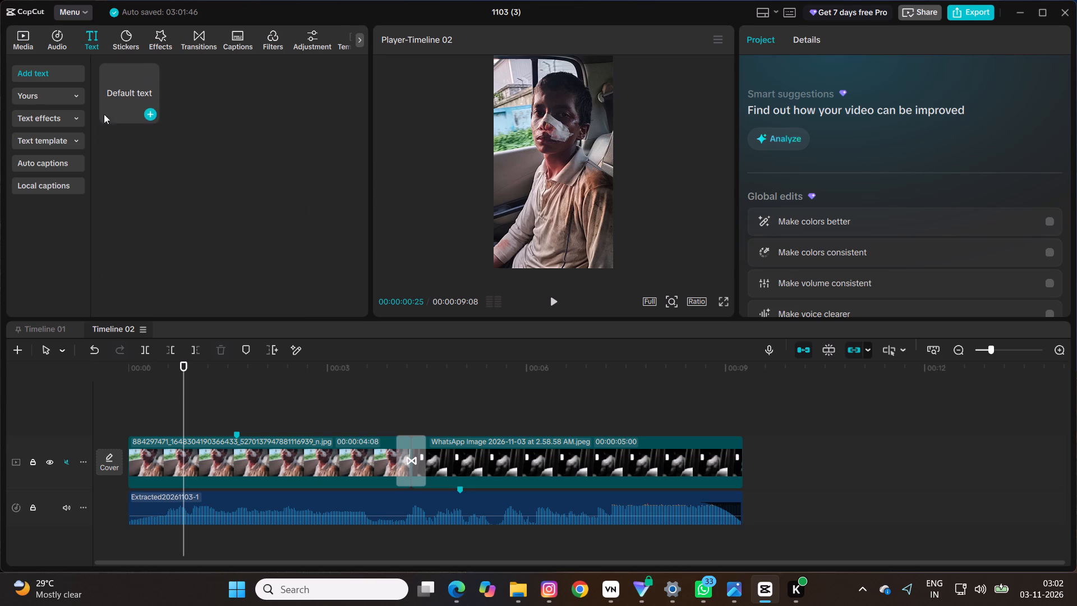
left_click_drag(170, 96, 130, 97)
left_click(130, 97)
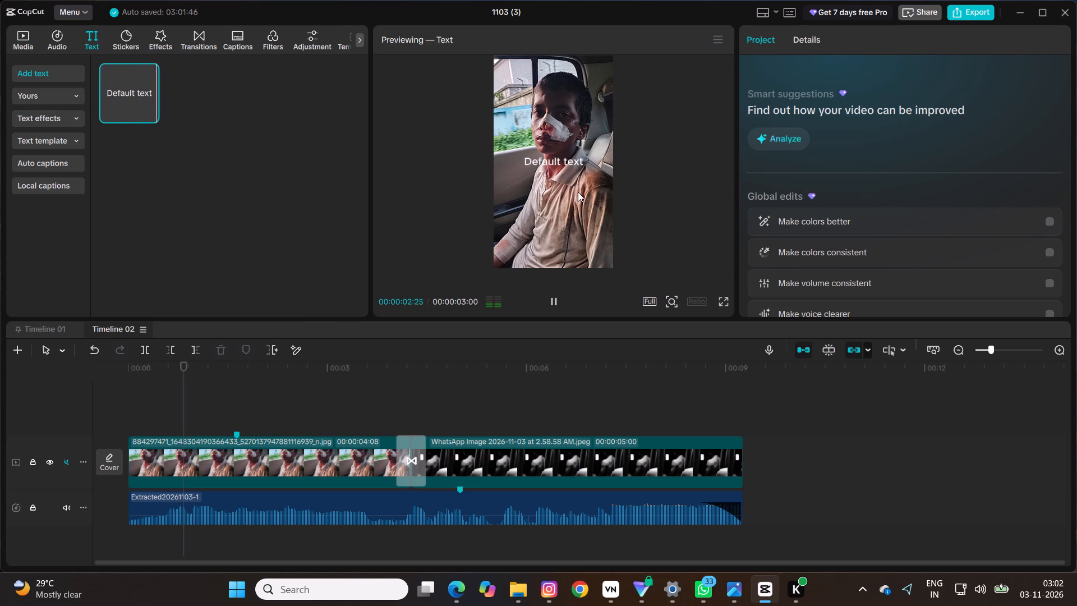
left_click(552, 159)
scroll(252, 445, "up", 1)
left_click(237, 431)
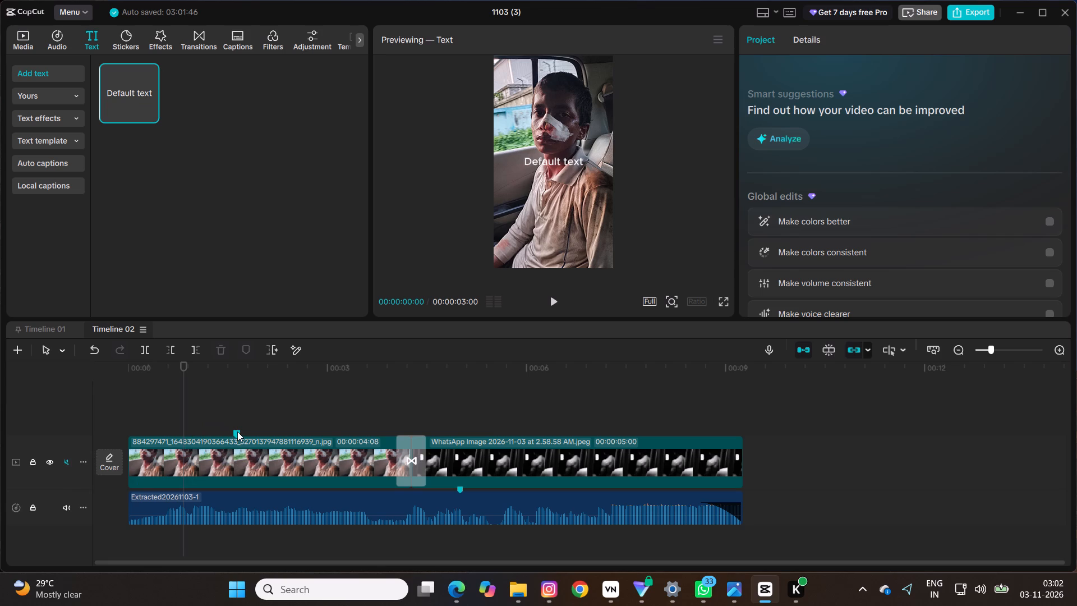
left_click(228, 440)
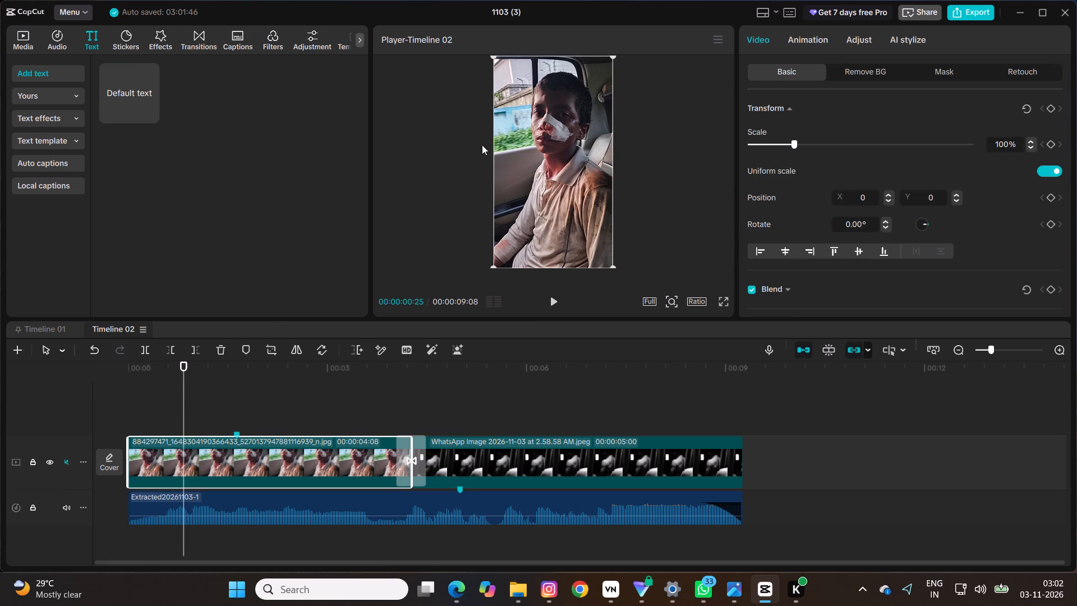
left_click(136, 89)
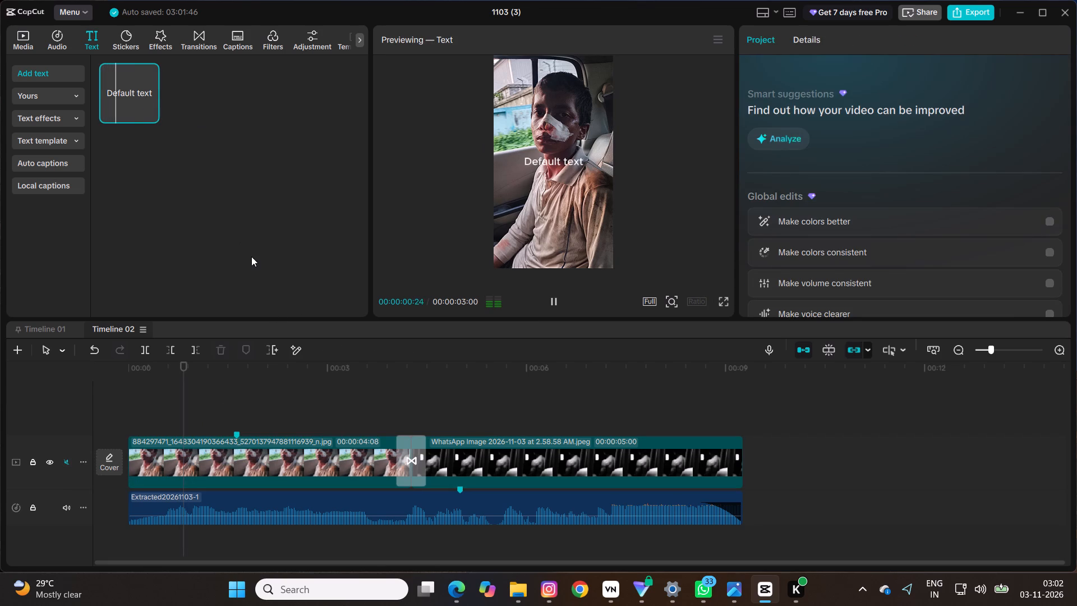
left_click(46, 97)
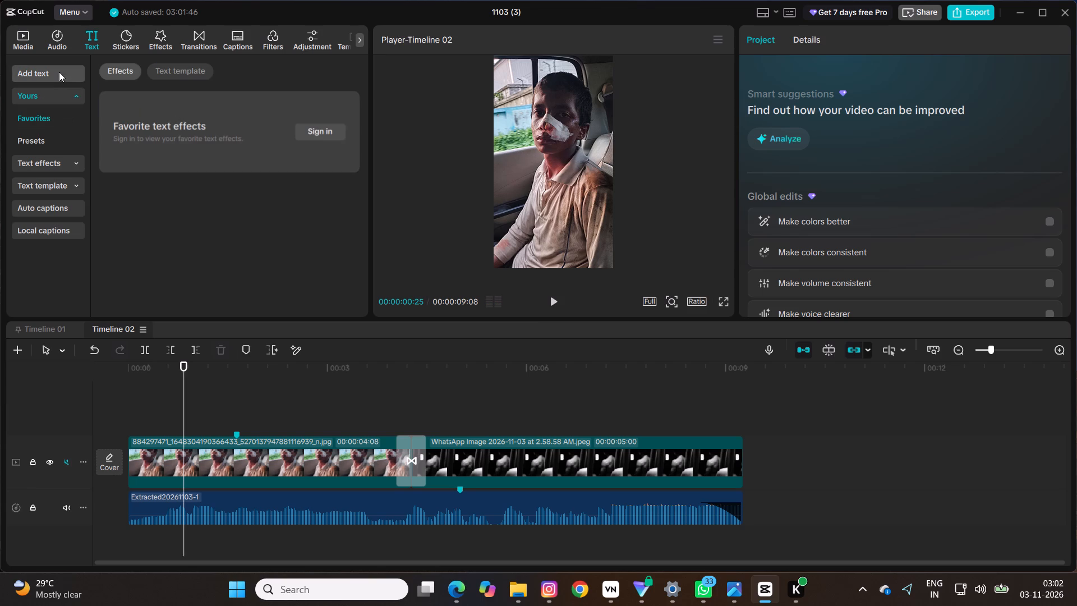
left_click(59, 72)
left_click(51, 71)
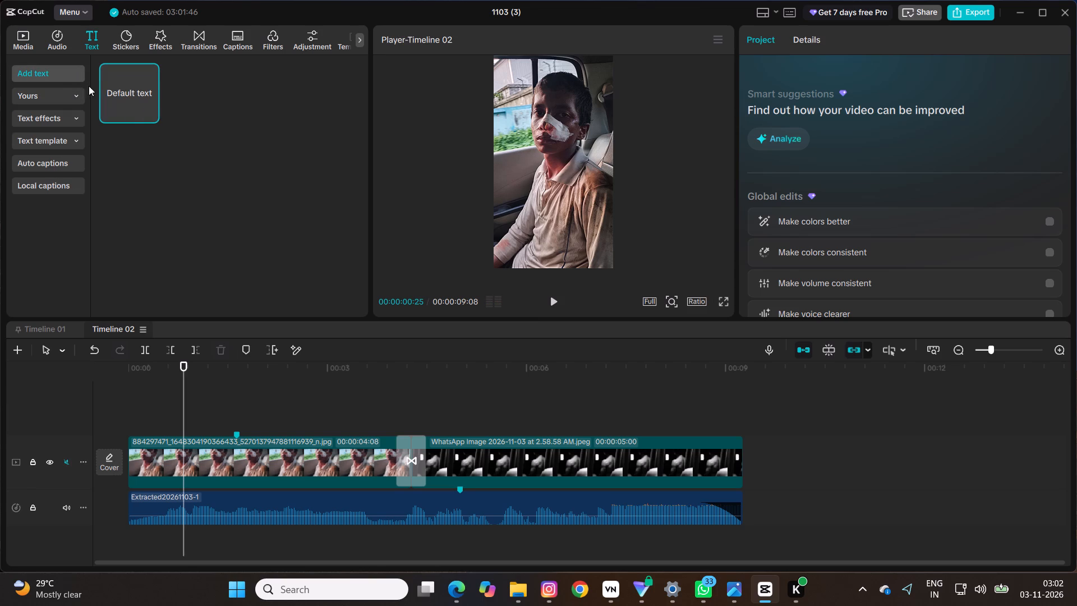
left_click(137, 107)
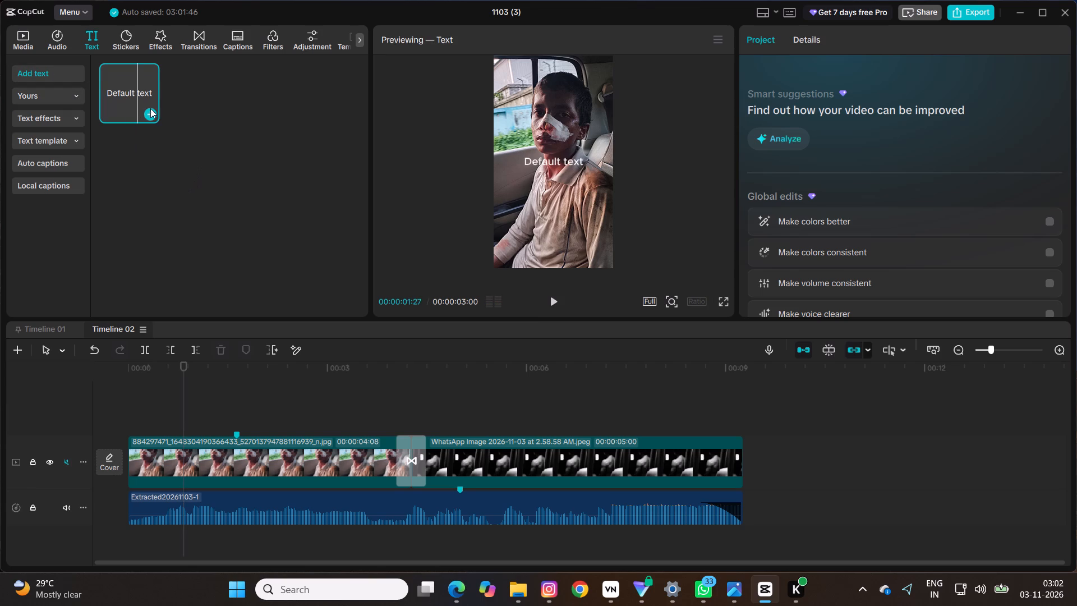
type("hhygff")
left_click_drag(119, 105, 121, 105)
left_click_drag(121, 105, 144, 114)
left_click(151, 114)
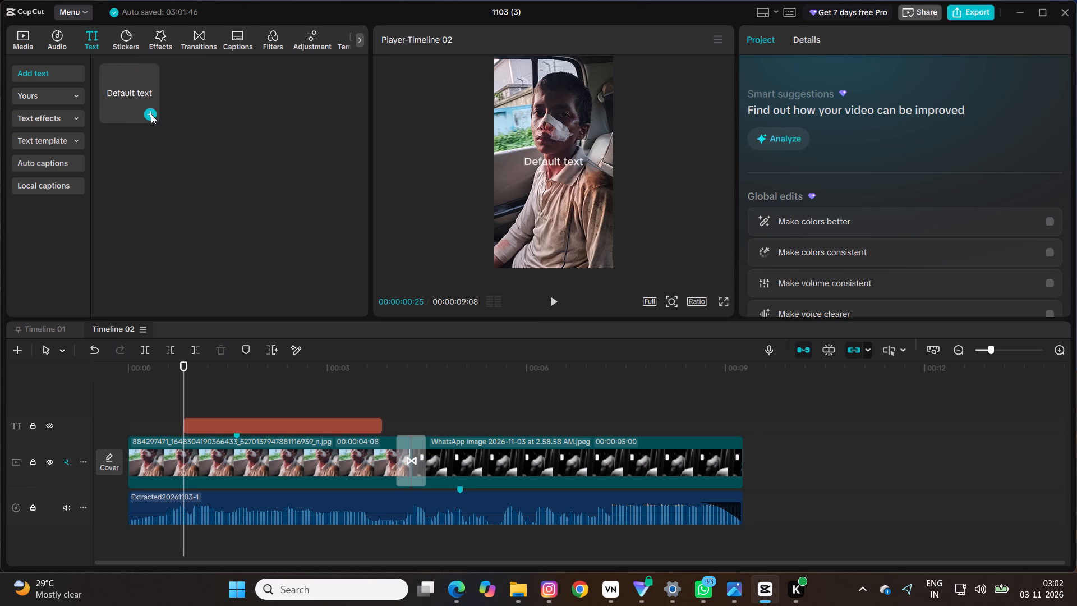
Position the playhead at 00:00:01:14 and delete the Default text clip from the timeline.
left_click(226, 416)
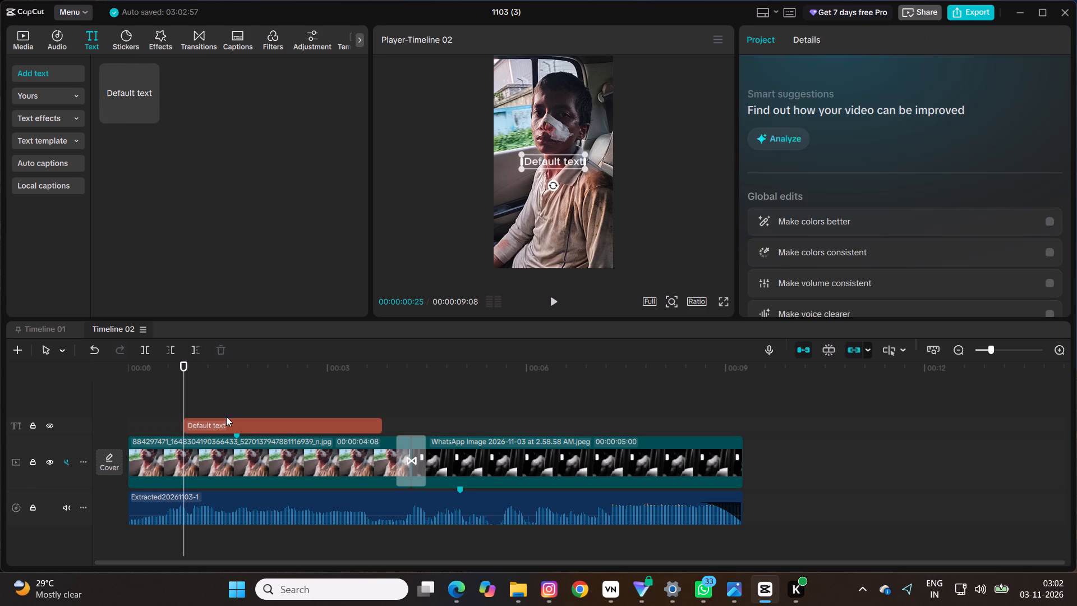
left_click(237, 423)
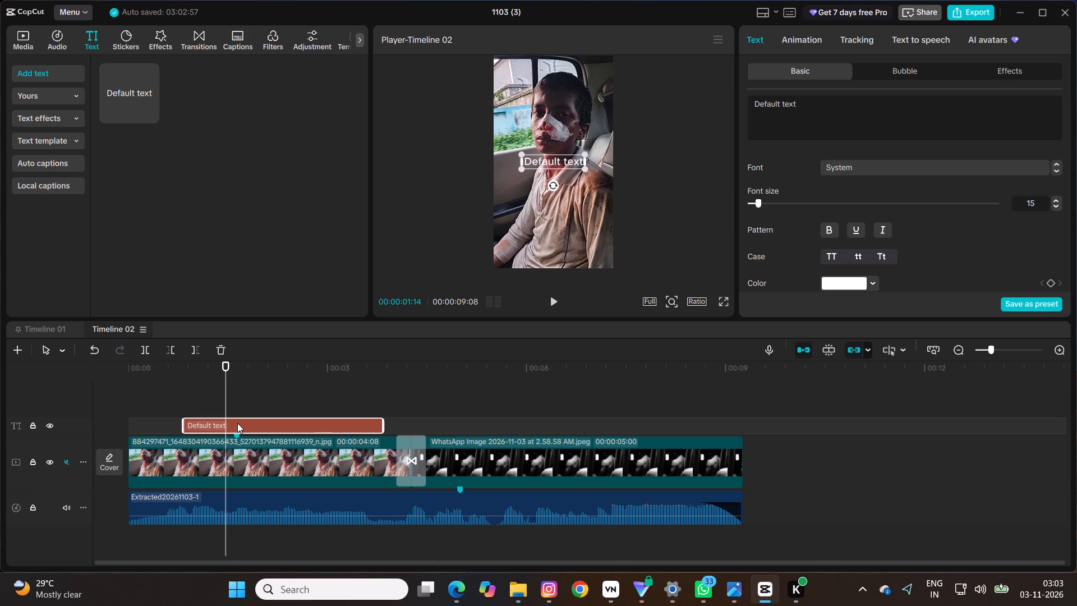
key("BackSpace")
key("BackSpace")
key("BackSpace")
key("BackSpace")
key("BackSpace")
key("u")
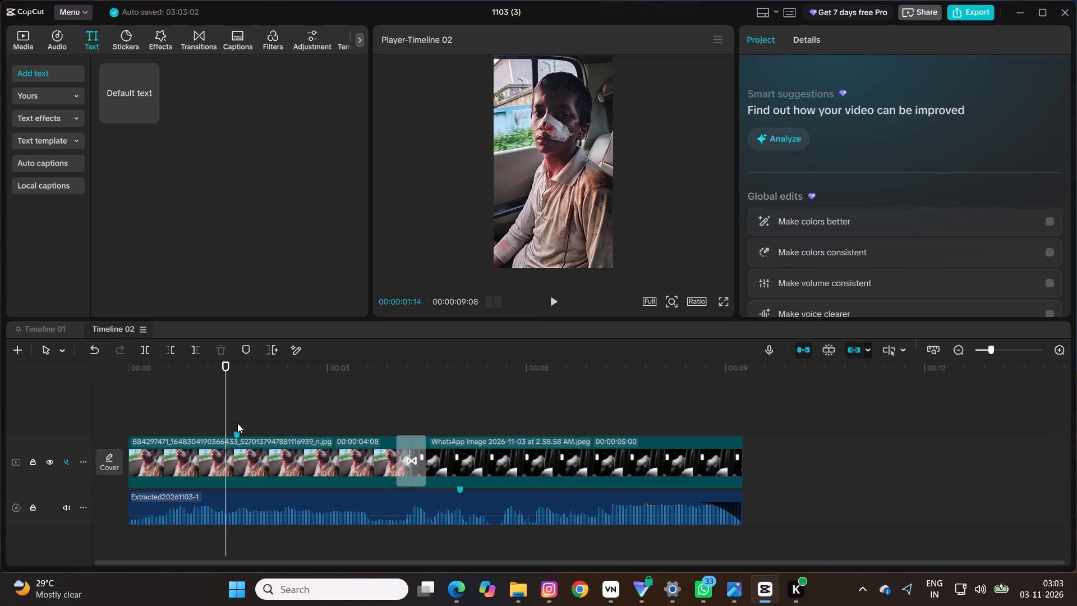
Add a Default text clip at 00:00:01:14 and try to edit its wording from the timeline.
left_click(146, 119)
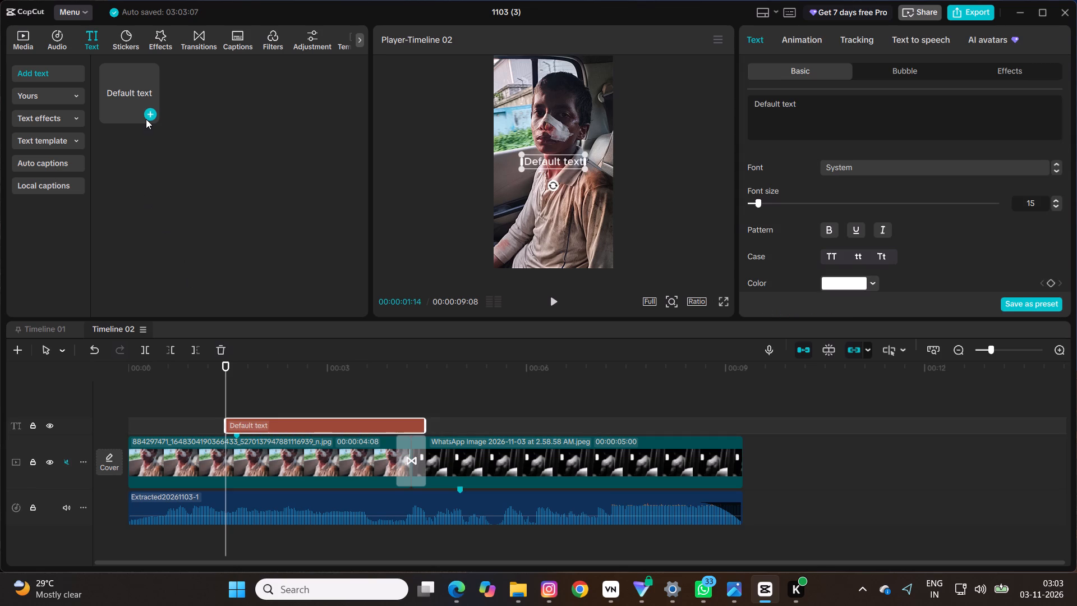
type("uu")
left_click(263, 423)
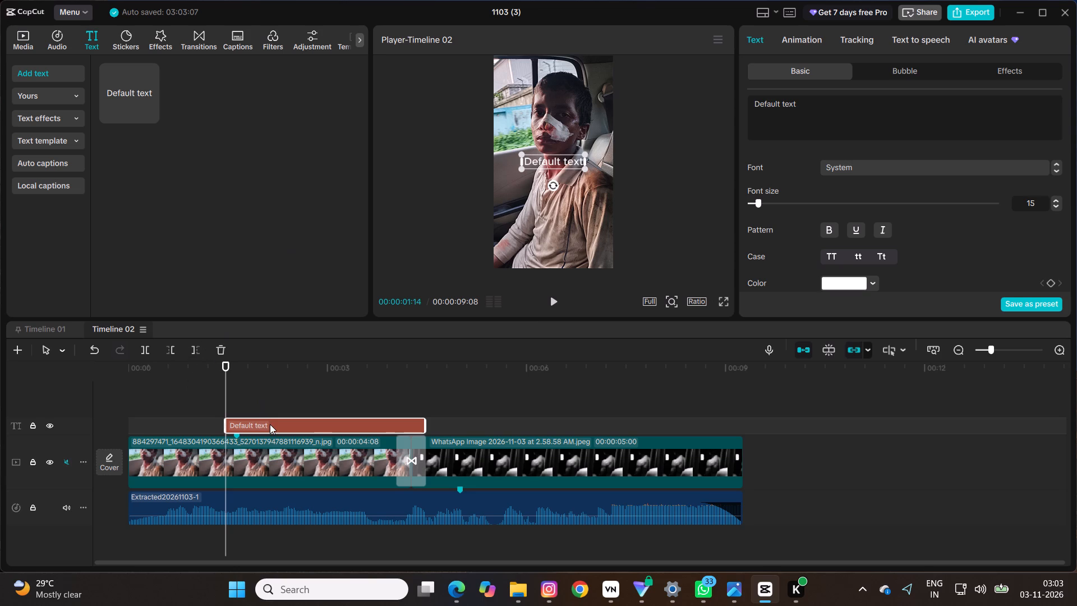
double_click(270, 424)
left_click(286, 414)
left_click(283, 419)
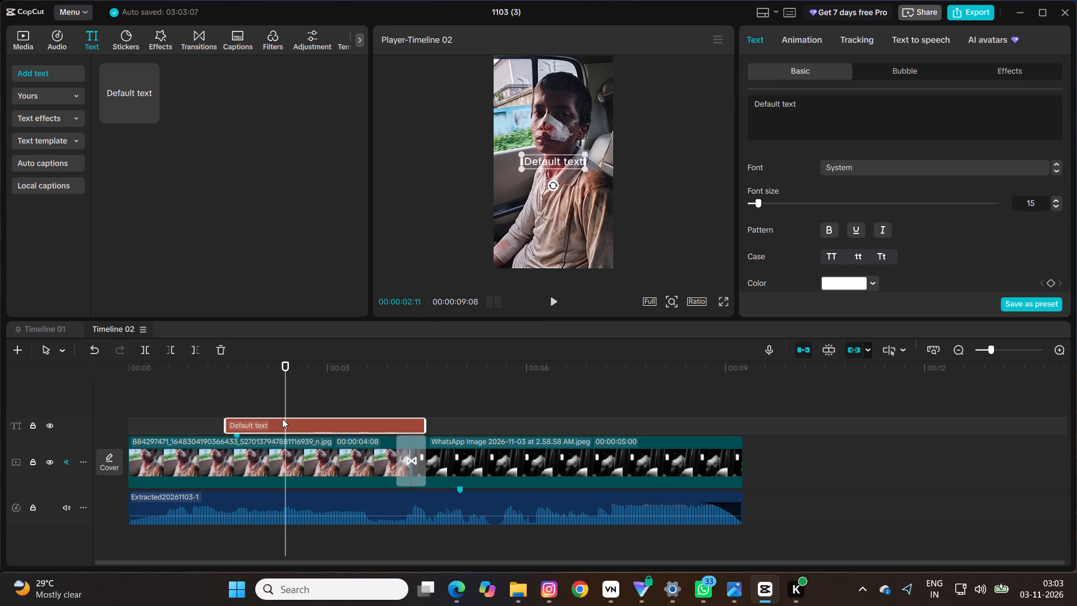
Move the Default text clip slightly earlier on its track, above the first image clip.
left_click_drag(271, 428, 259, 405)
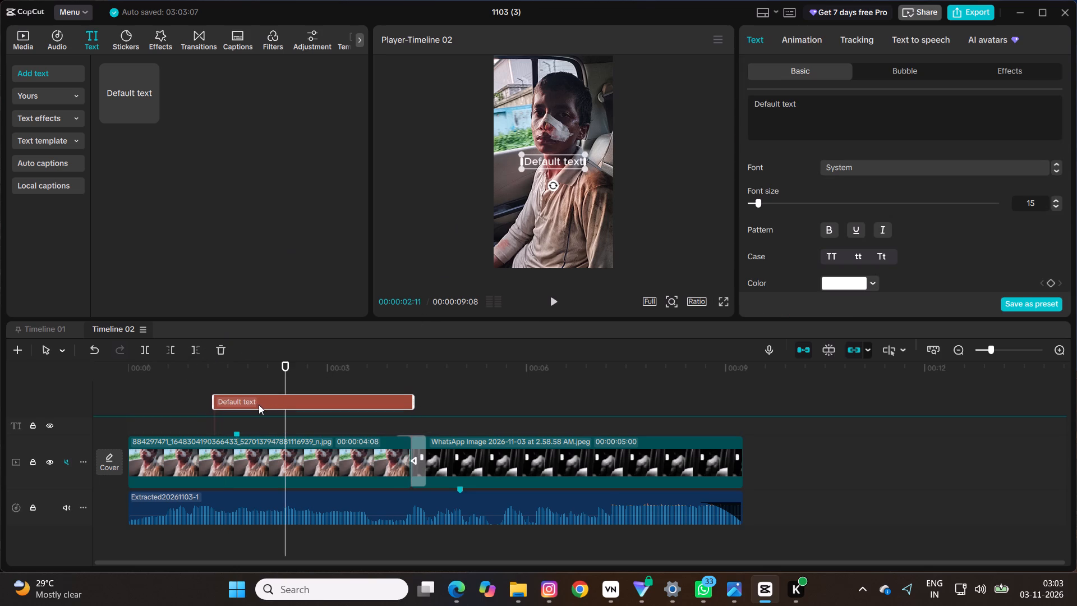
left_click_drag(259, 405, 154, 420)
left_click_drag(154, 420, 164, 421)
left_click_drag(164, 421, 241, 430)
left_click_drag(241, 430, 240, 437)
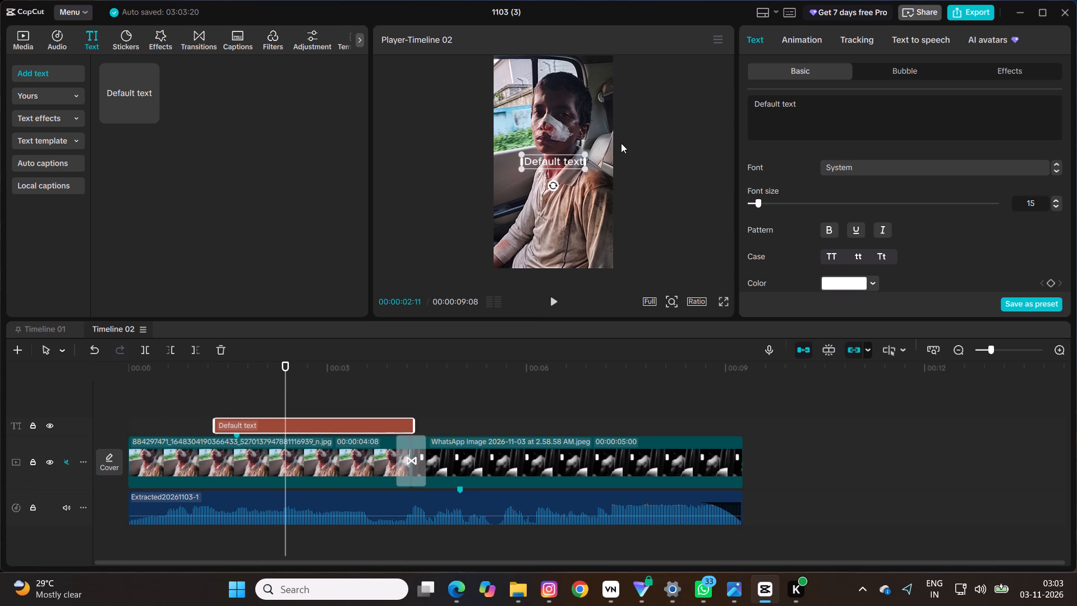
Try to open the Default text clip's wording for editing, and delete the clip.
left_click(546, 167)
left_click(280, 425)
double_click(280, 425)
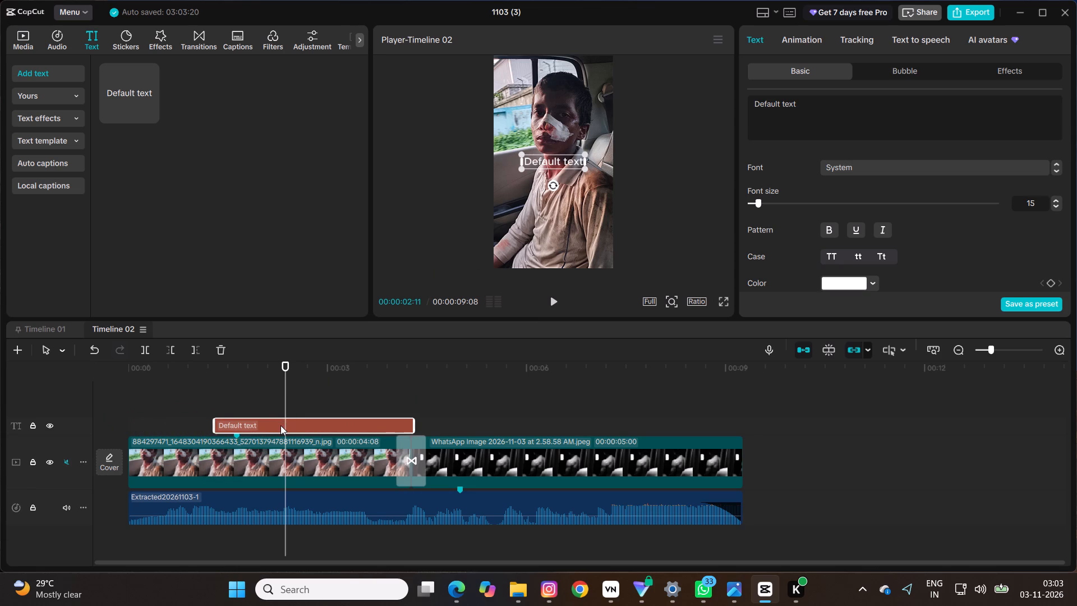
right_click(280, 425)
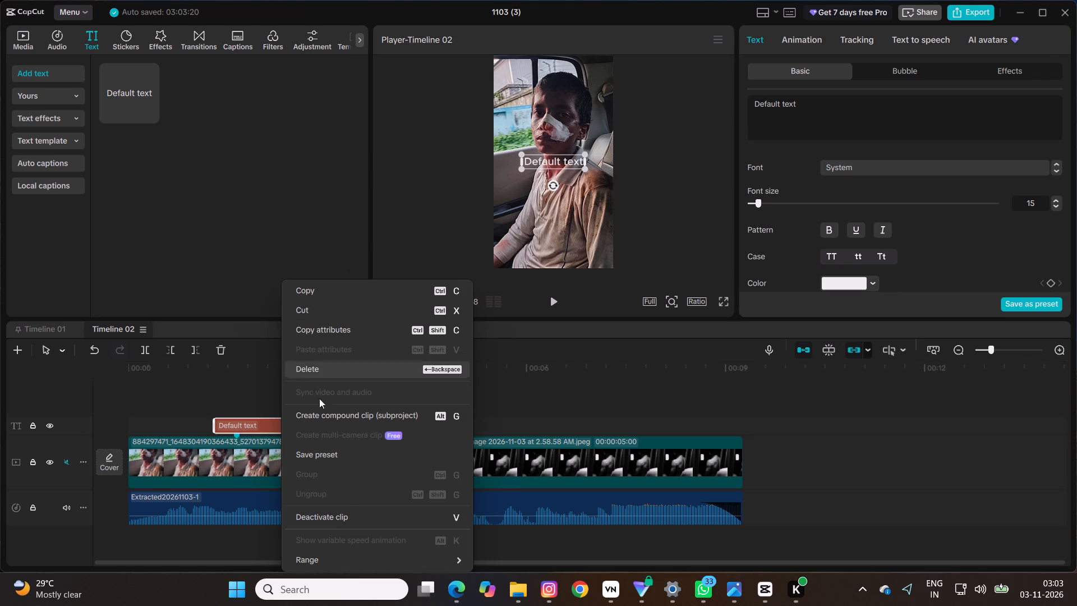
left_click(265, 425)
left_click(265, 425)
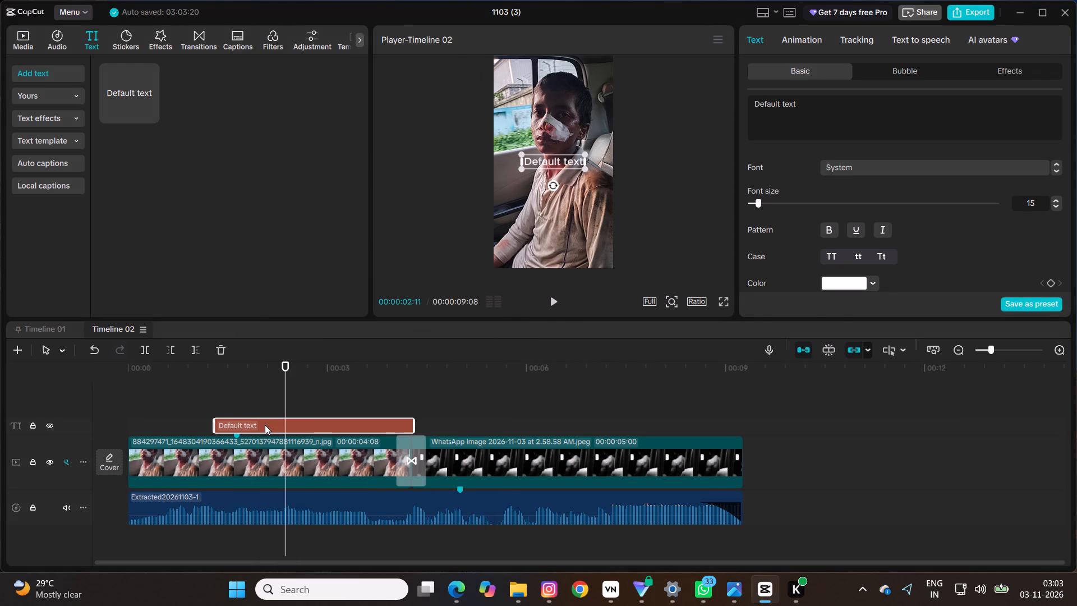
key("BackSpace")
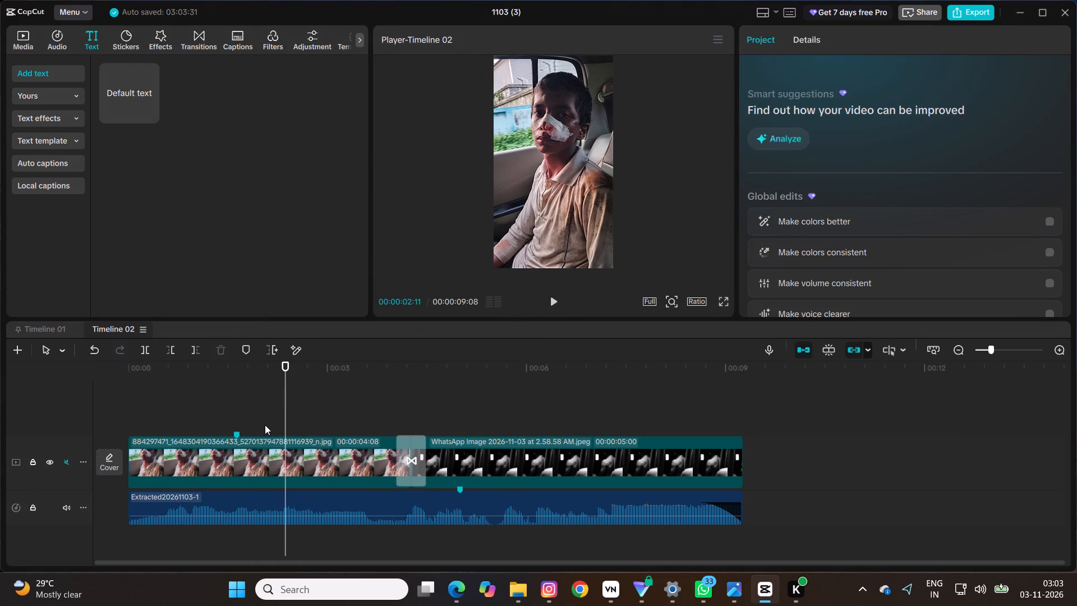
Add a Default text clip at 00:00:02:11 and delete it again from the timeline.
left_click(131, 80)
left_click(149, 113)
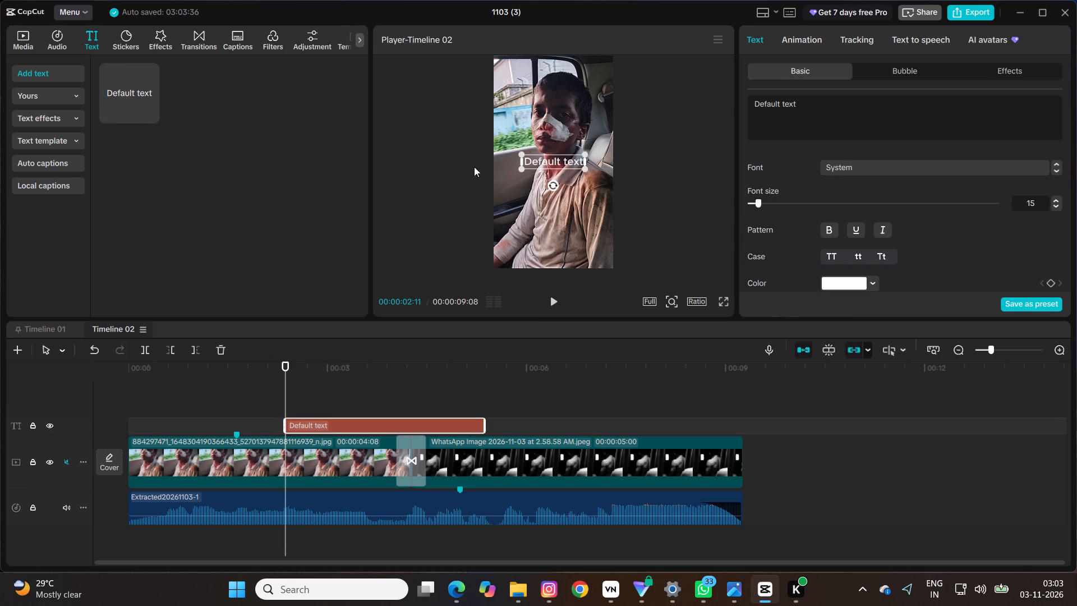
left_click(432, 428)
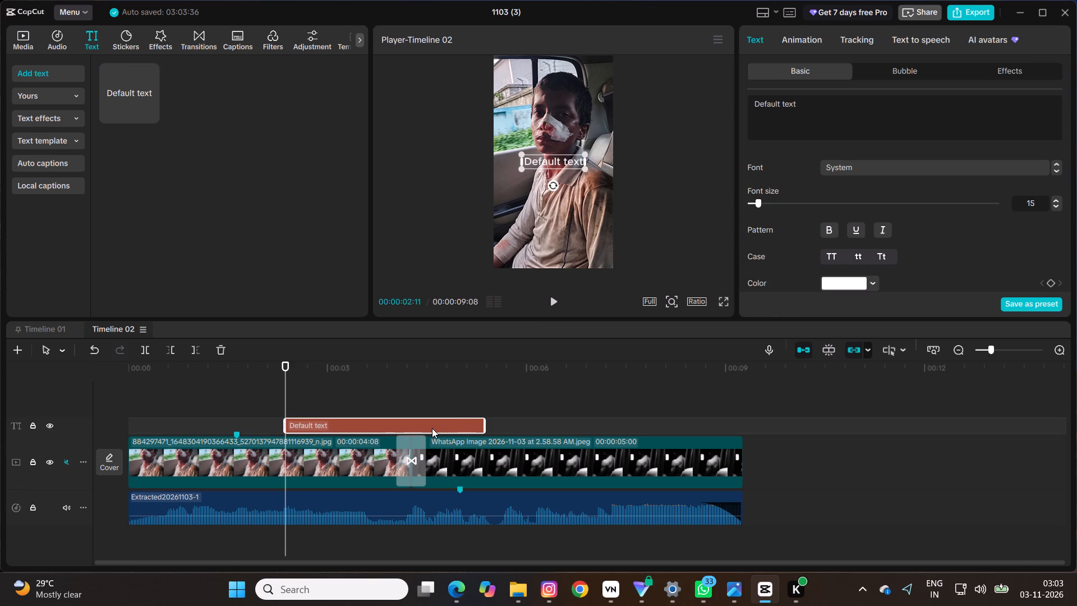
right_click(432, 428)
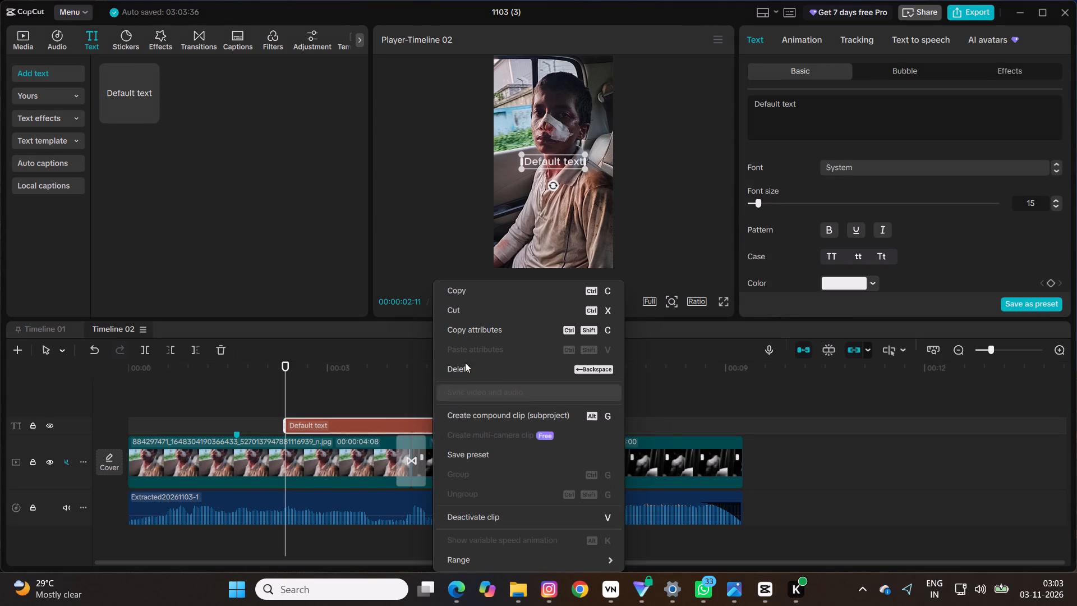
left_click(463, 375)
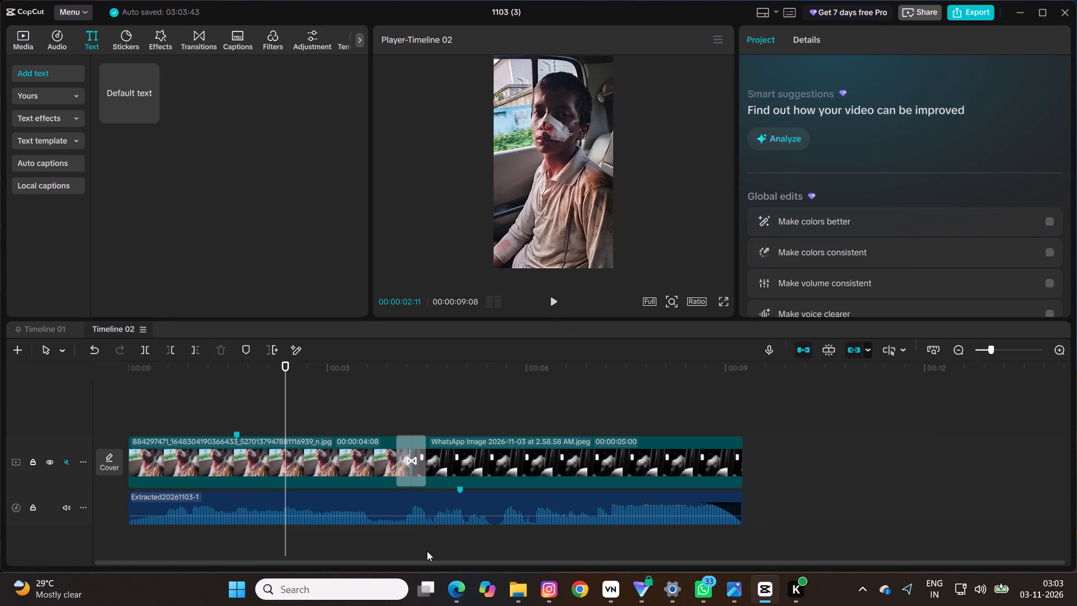
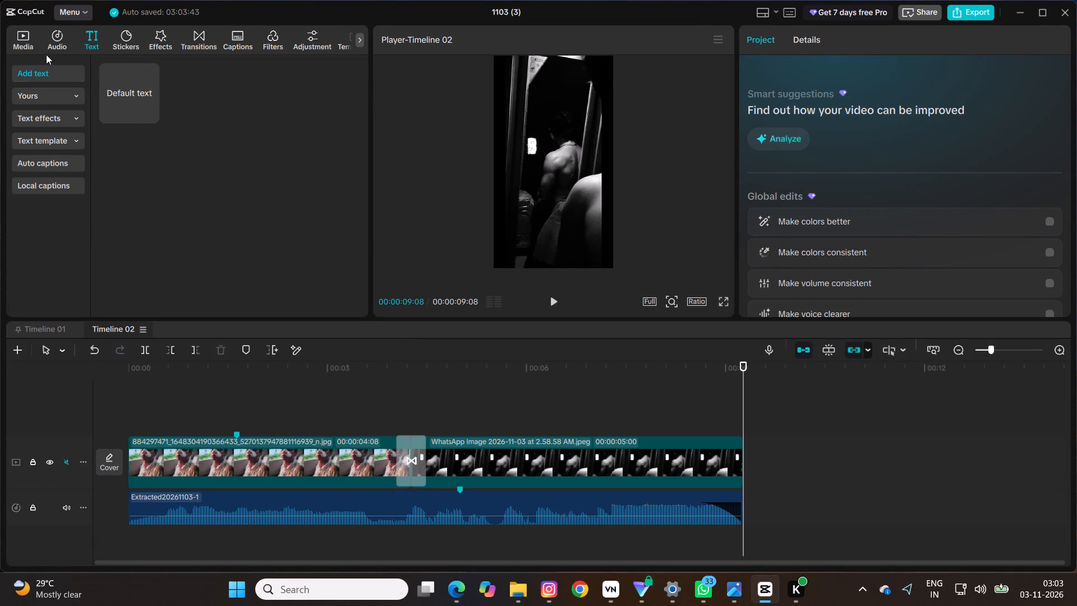
Preview the Default text preset and look through the saved text presets and trending text effects.
left_click(122, 82)
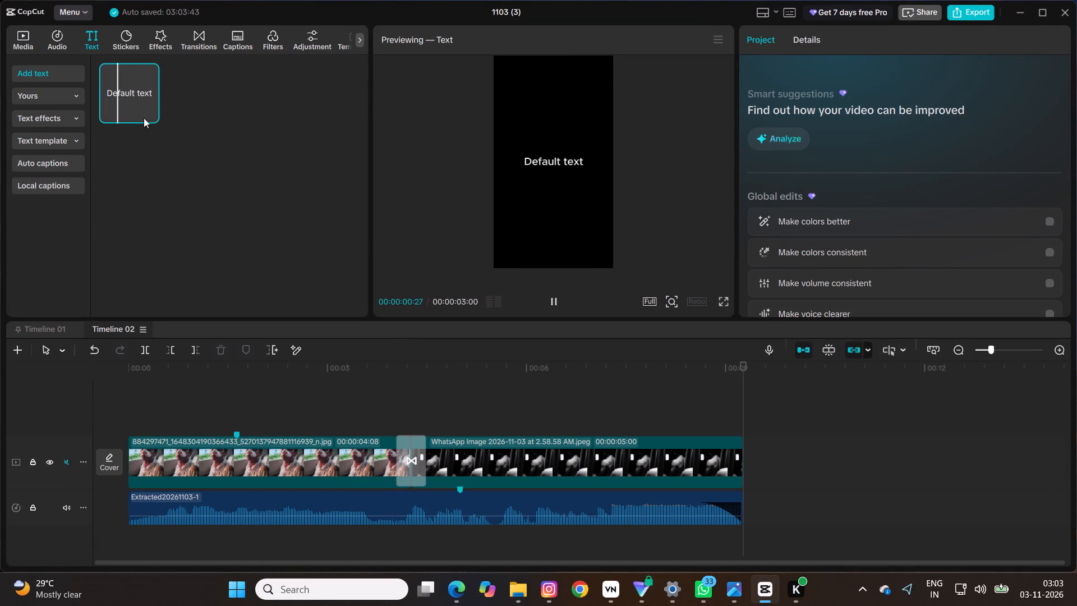
right_click(125, 94)
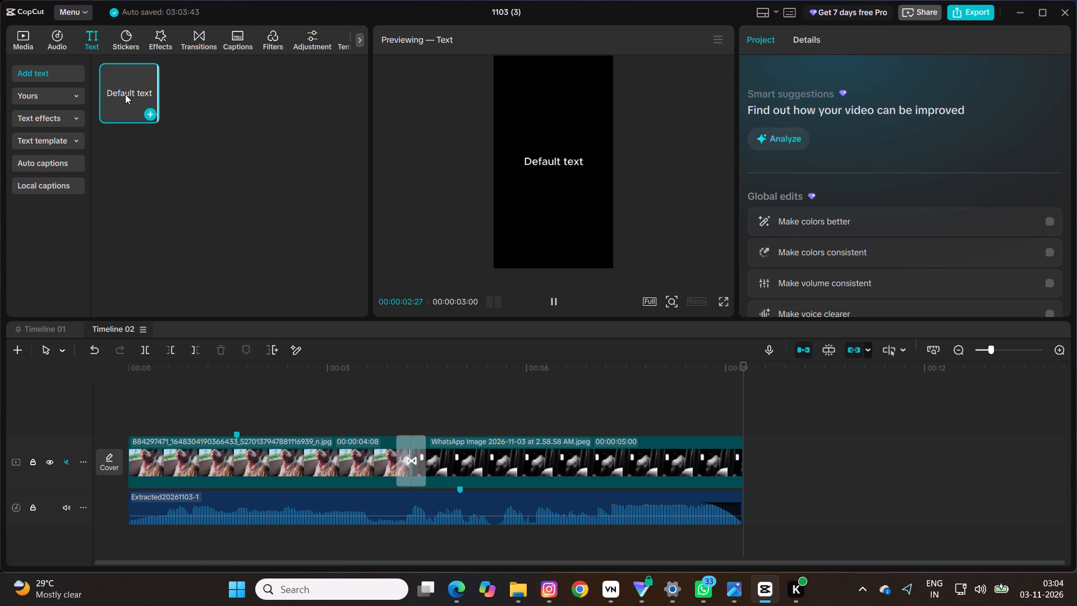
right_click(125, 94)
right_click(125, 94)
left_click(49, 98)
left_click(56, 140)
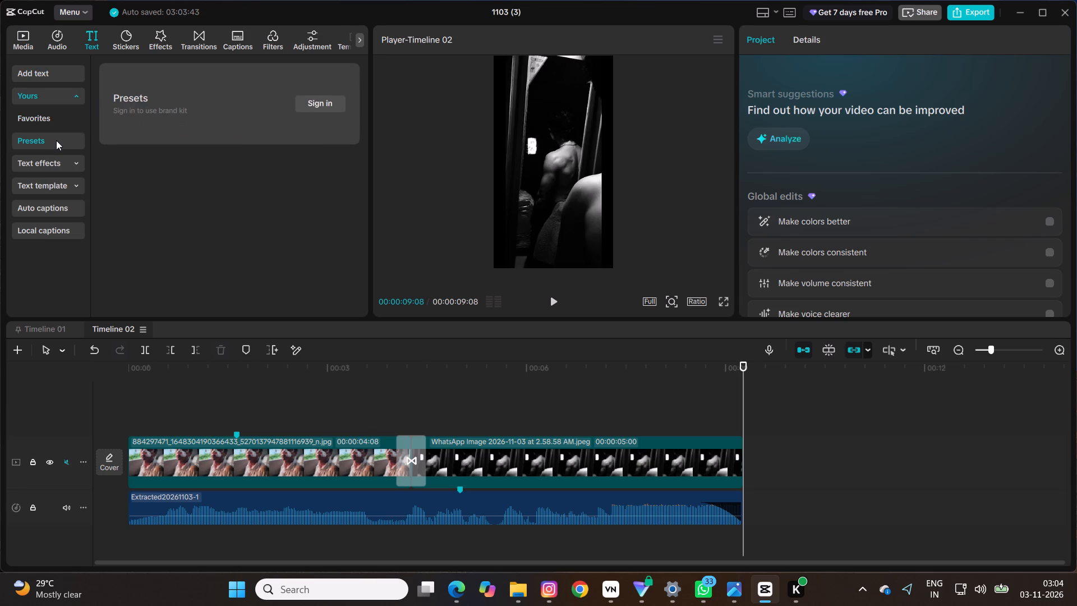
left_click(57, 162)
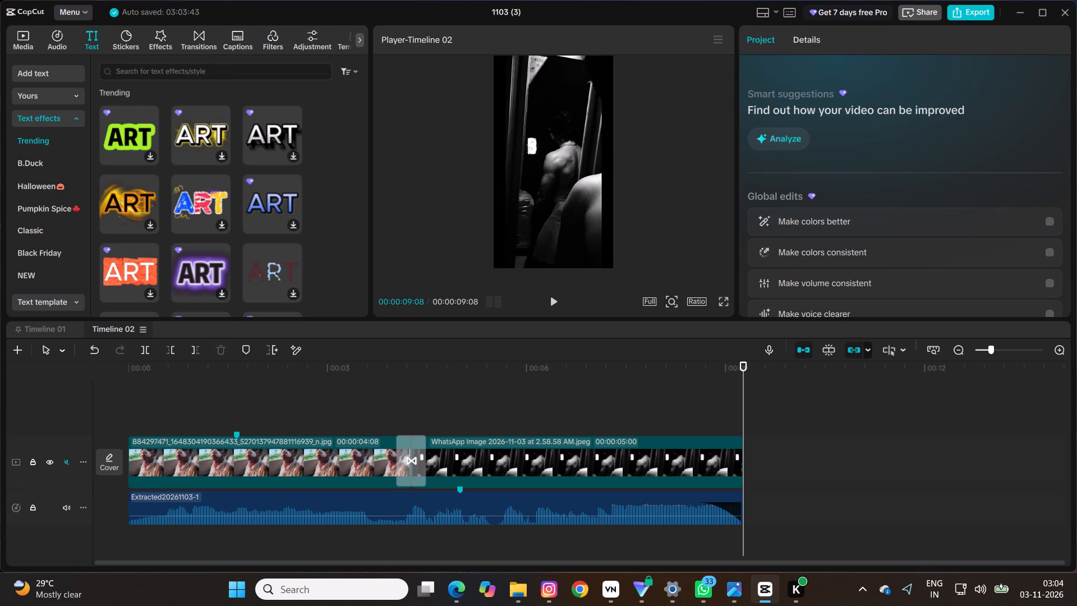
scroll(36, 98, "up", 1)
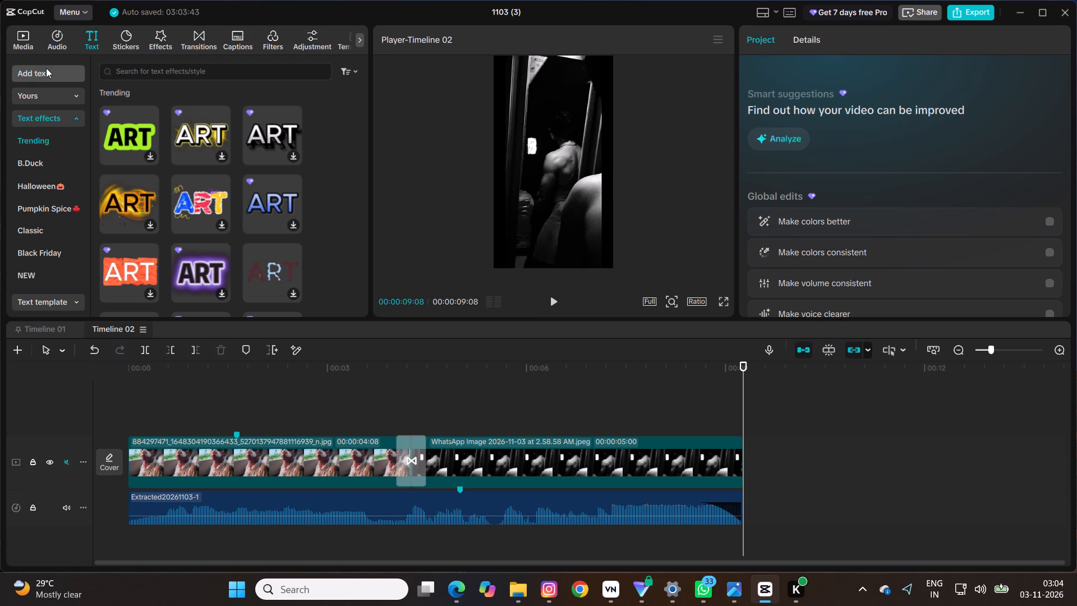
left_click(46, 68)
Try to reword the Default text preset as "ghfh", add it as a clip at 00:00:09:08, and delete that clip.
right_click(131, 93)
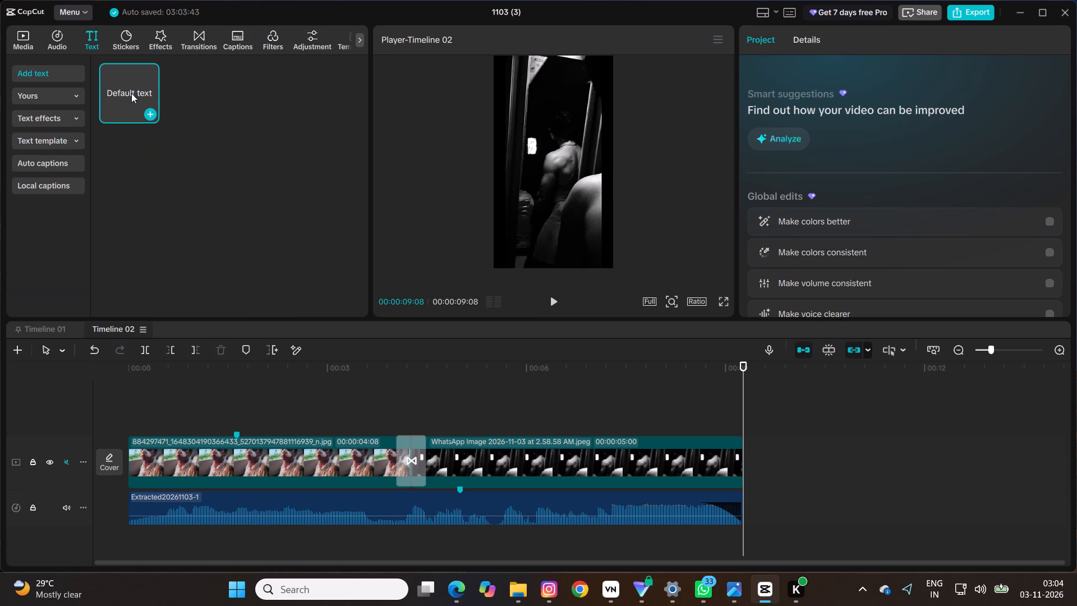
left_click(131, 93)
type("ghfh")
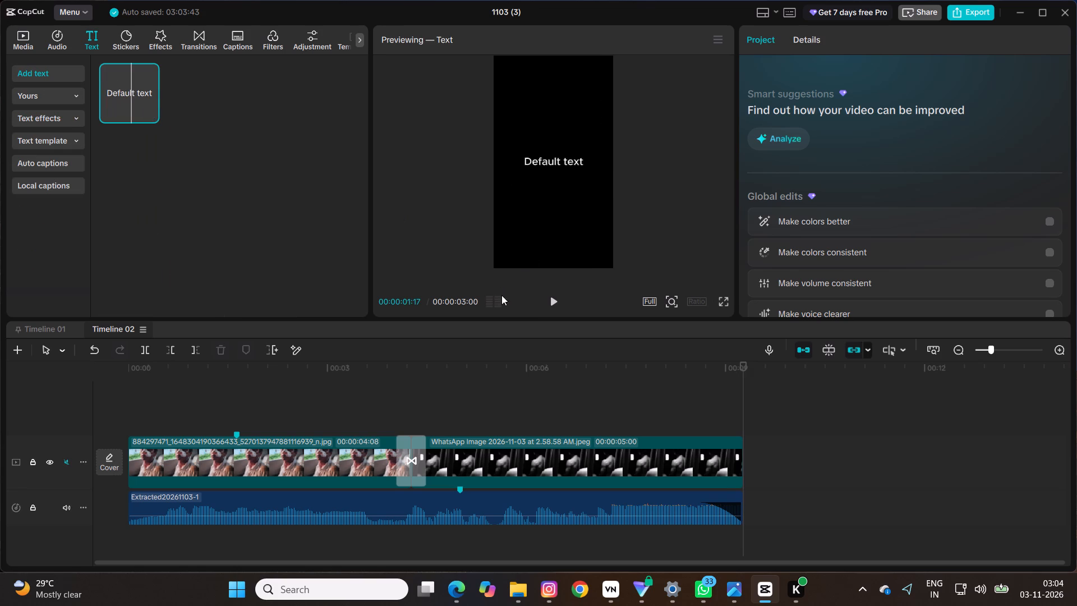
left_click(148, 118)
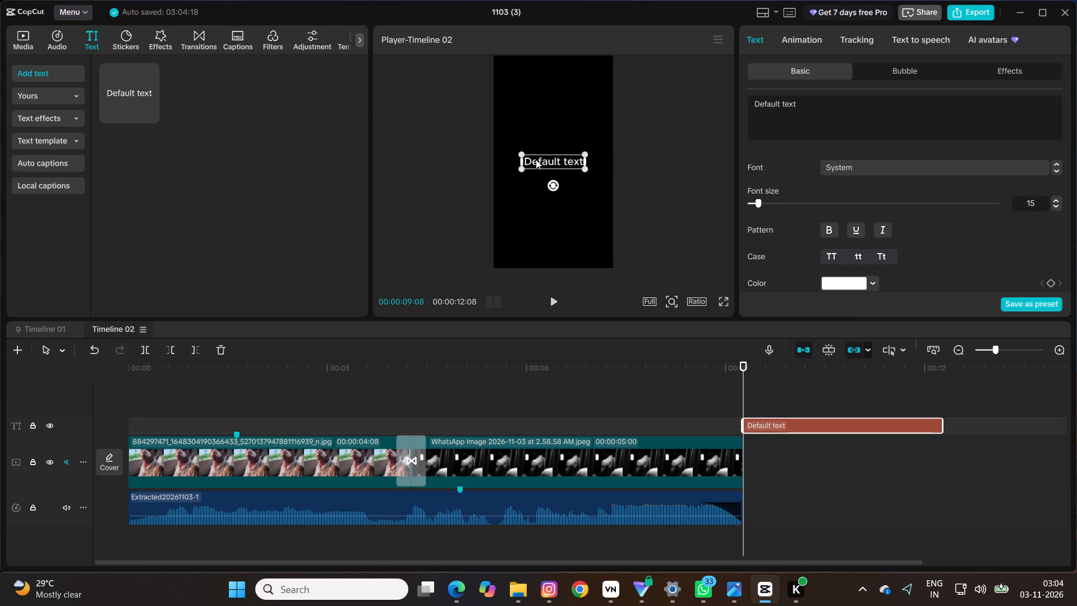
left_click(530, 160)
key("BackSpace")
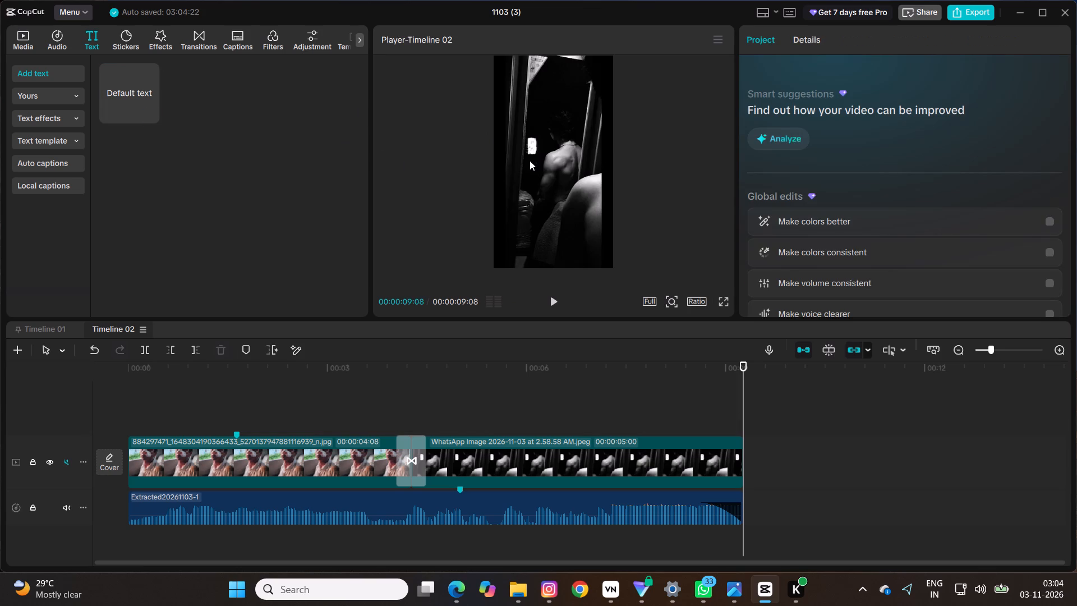
Move the playhead back to the start of the timeline at 00:00:00:00.
left_click_drag(743, 363, 476, 388)
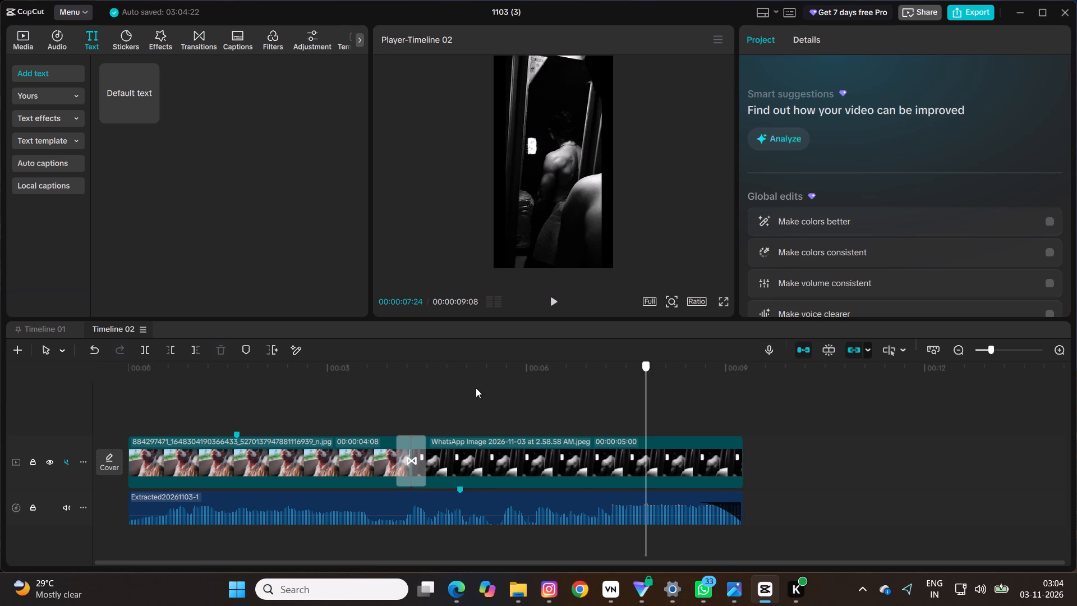
left_click_drag(476, 388, 75, 411)
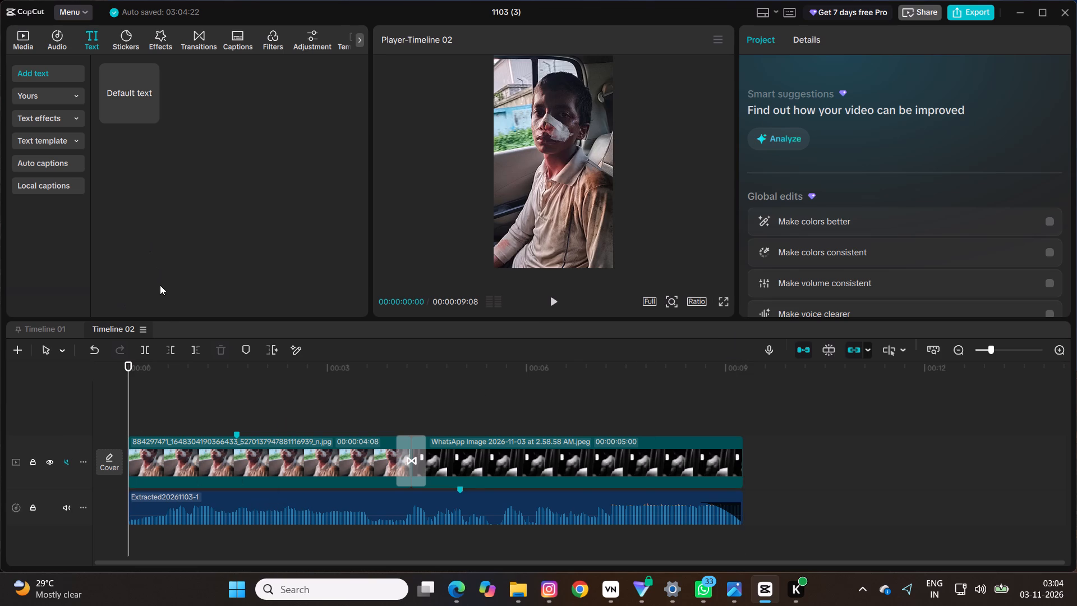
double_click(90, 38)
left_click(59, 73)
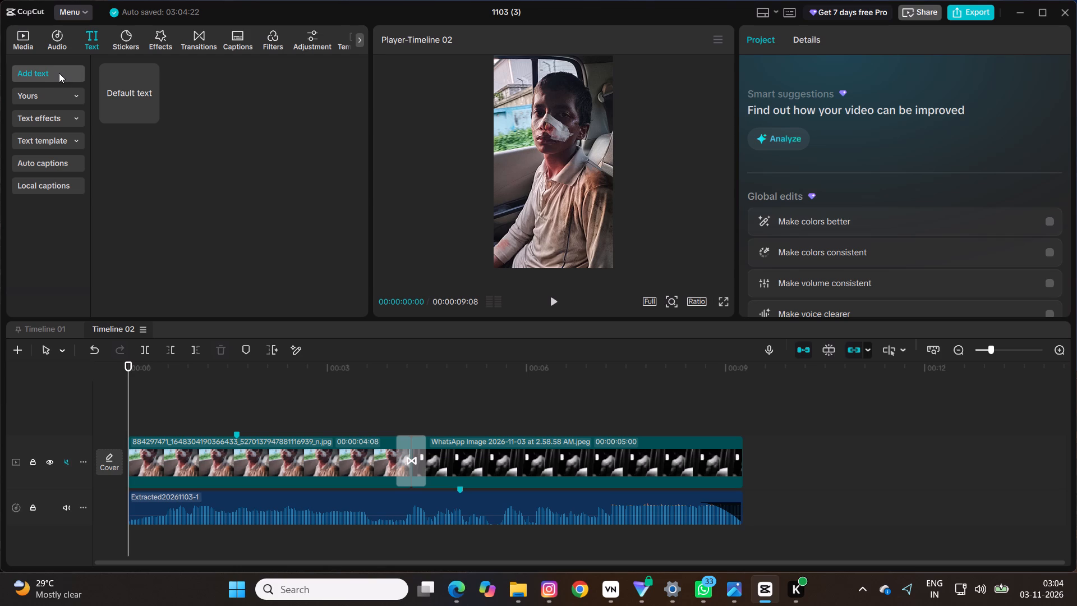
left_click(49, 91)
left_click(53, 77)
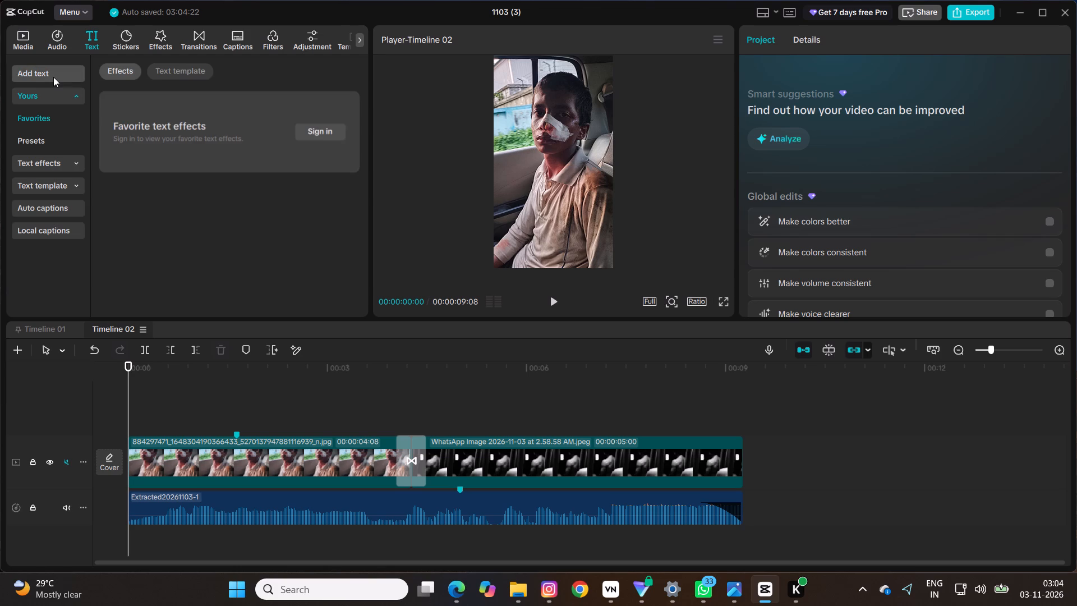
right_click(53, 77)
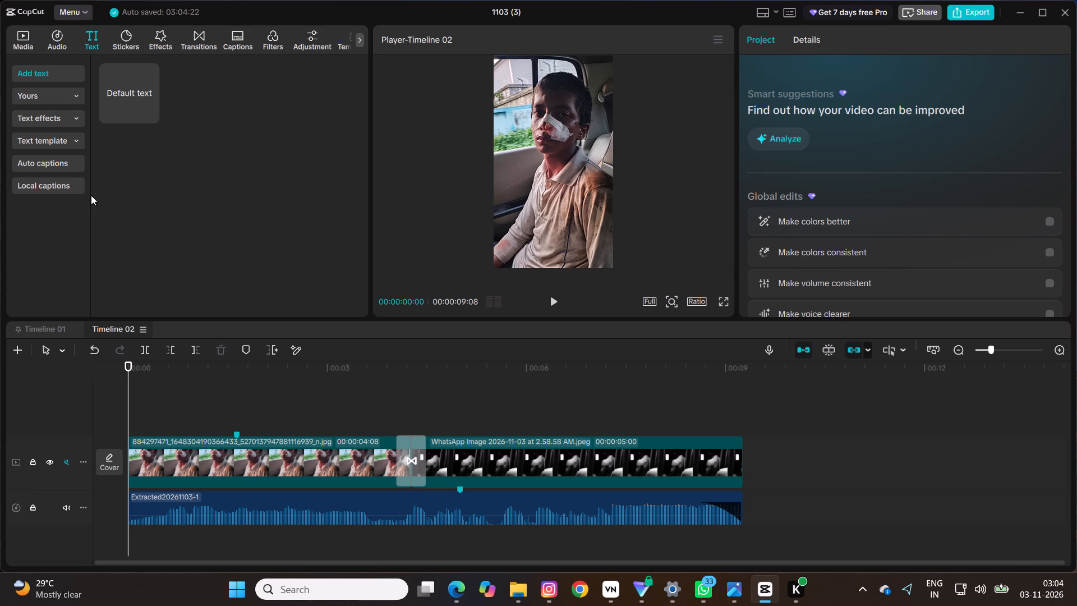
Preview the Default text preset over the first image.
double_click(134, 93)
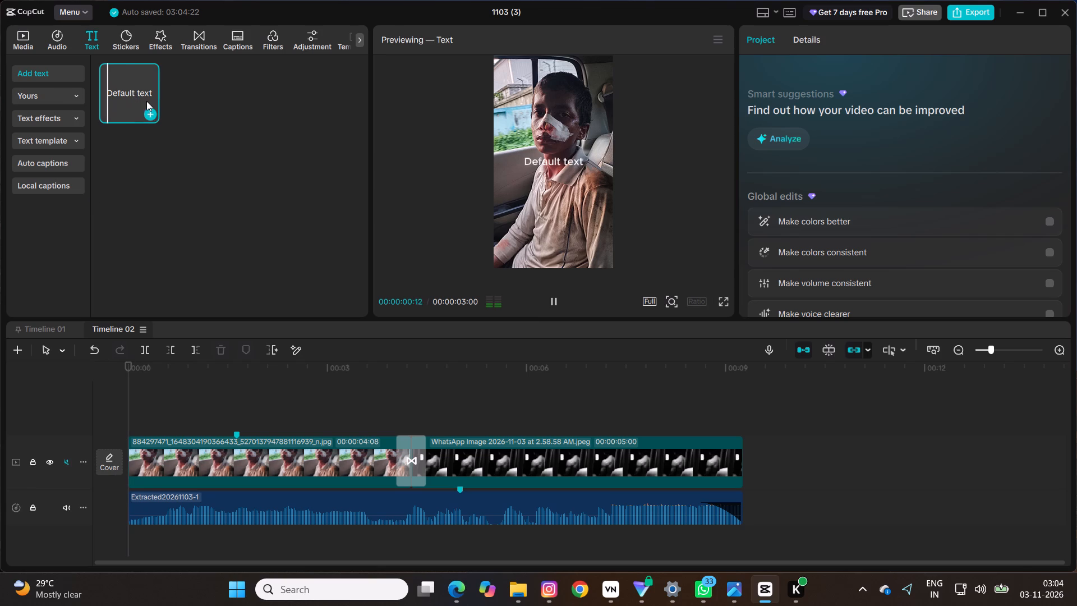
left_click(43, 74)
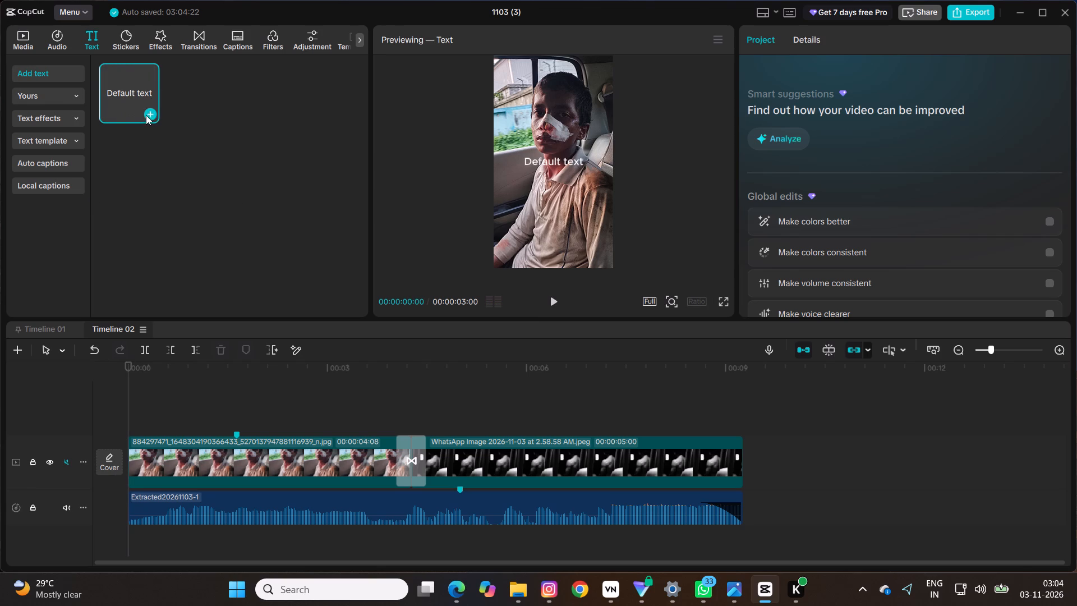
right_click(149, 113)
View the favorite text effects and favorite text templates, and open the CapCut sign-in options for the templates.
left_click(63, 93)
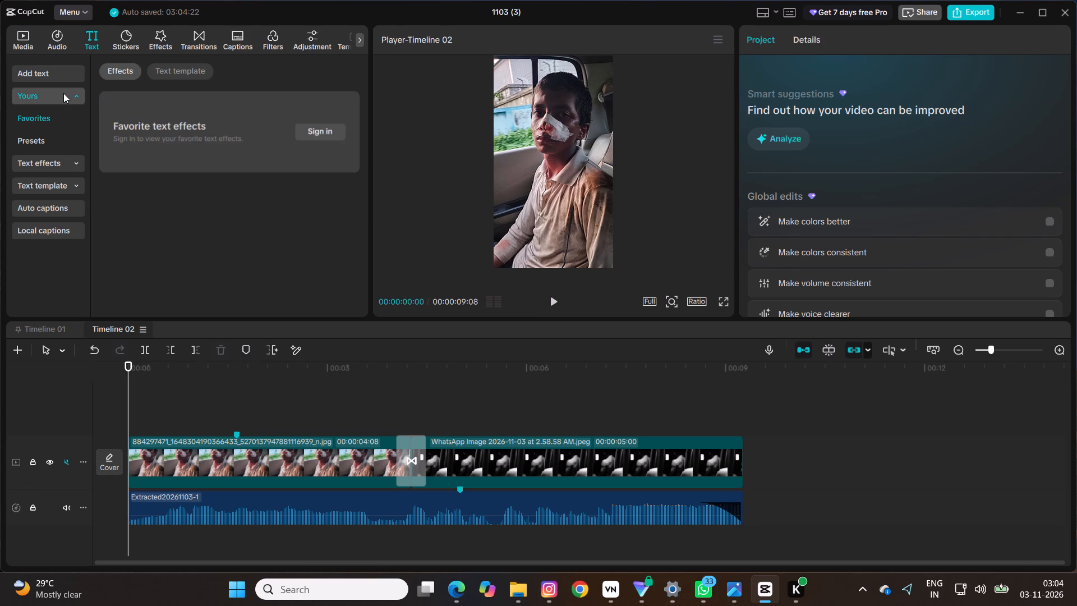
left_click(187, 71)
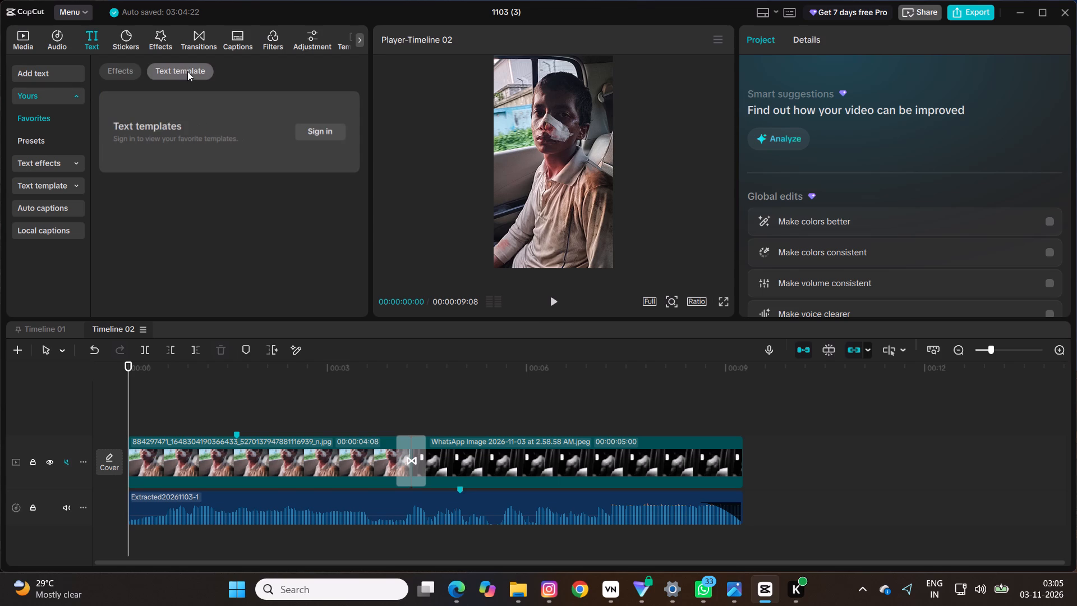
left_click(315, 133)
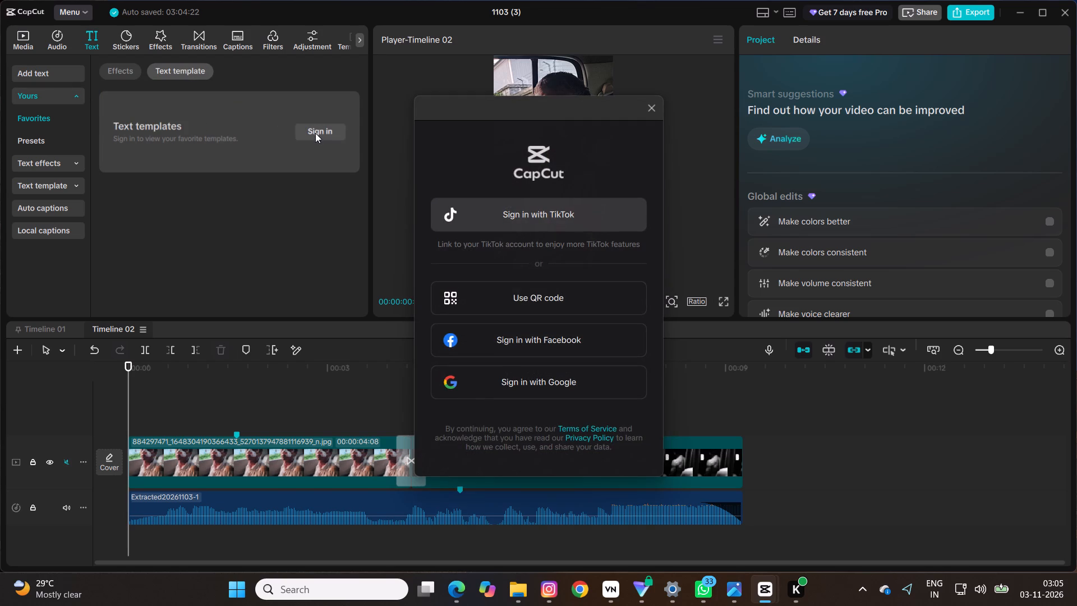
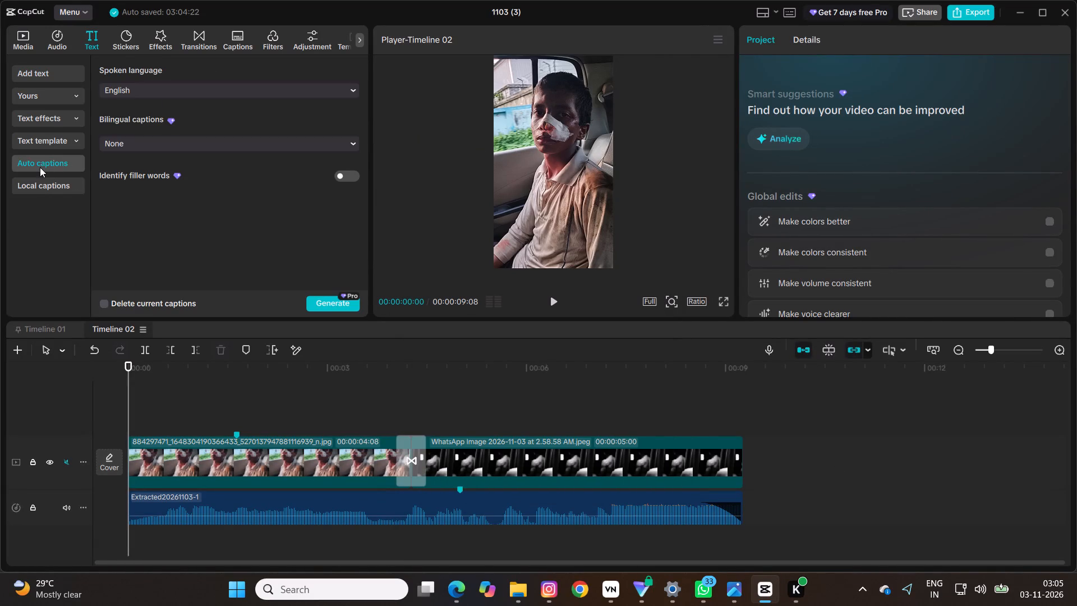
Look through the local captions, auto captions and text template options for adding text to the video.
left_click(47, 186)
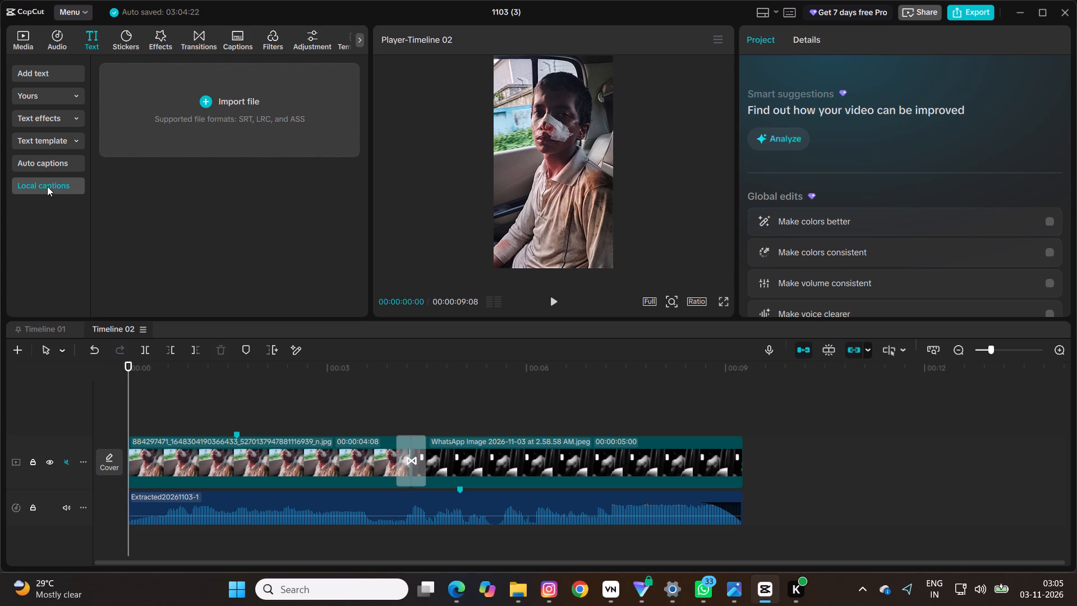
left_click(63, 160)
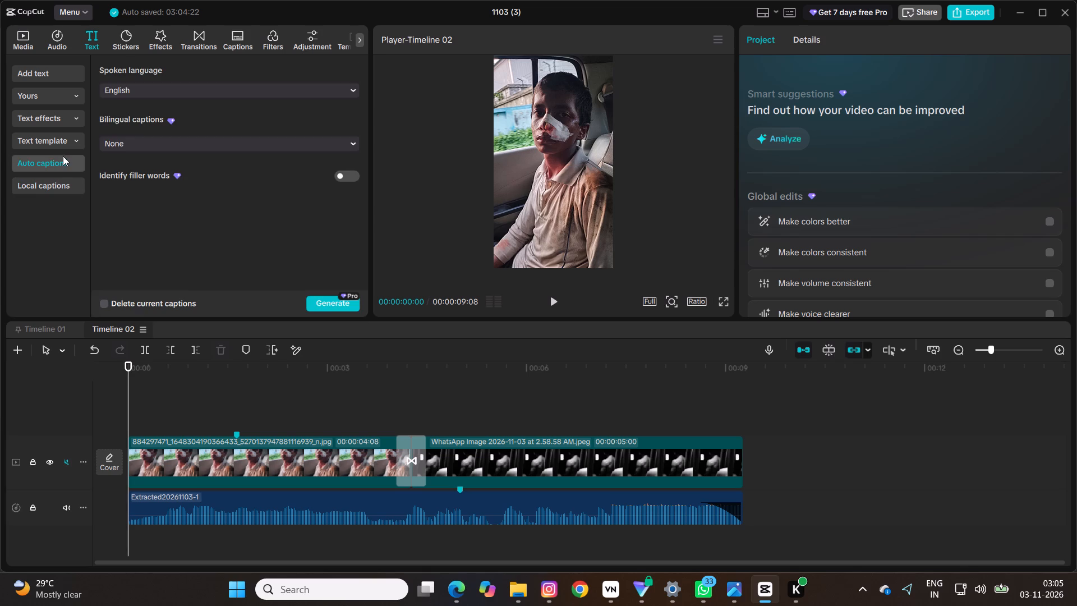
left_click(68, 144)
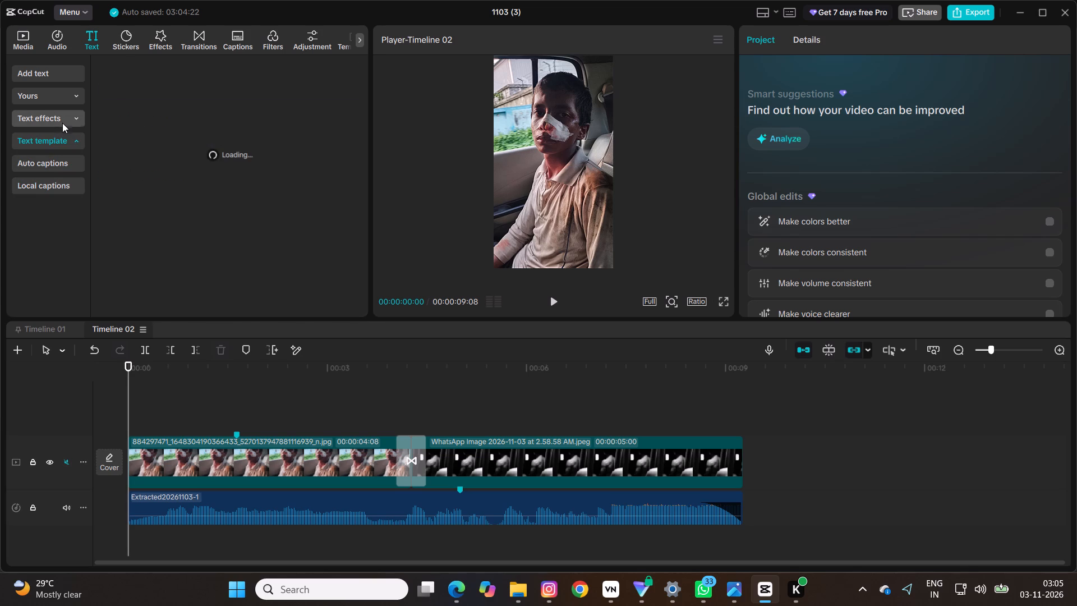
Check the trending text effects and favorite text effects, and bring up the Default text preset for a title.
left_click(59, 121)
left_click(57, 93)
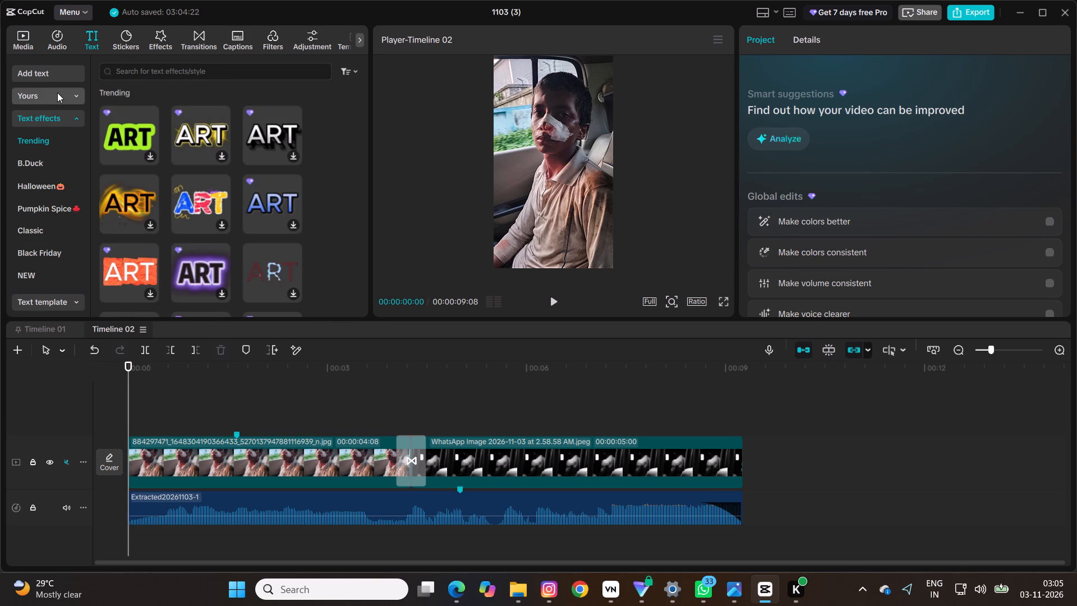
left_click(116, 69)
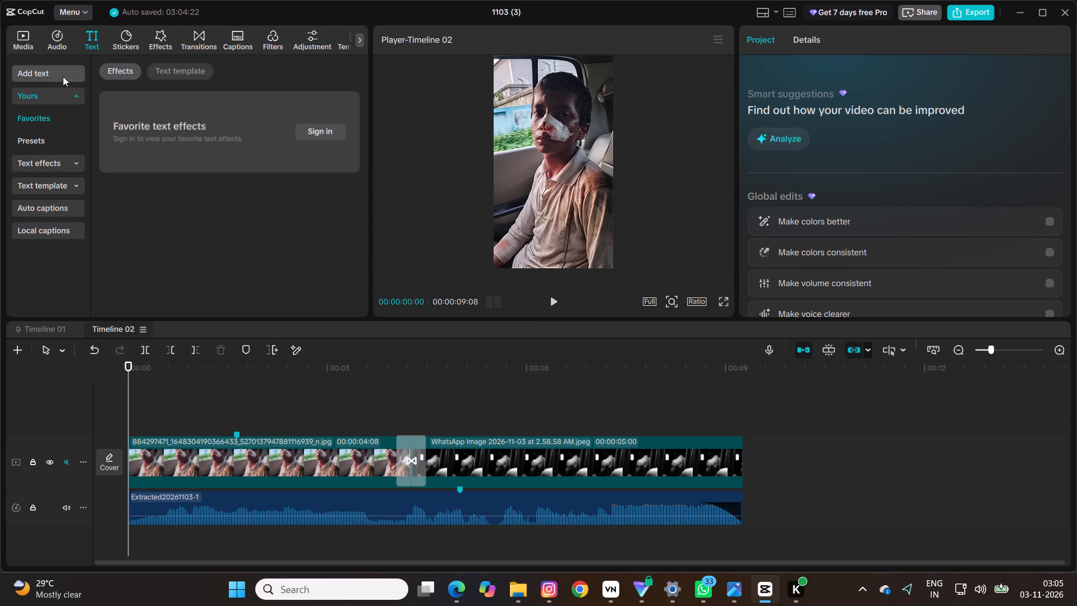
left_click(49, 78)
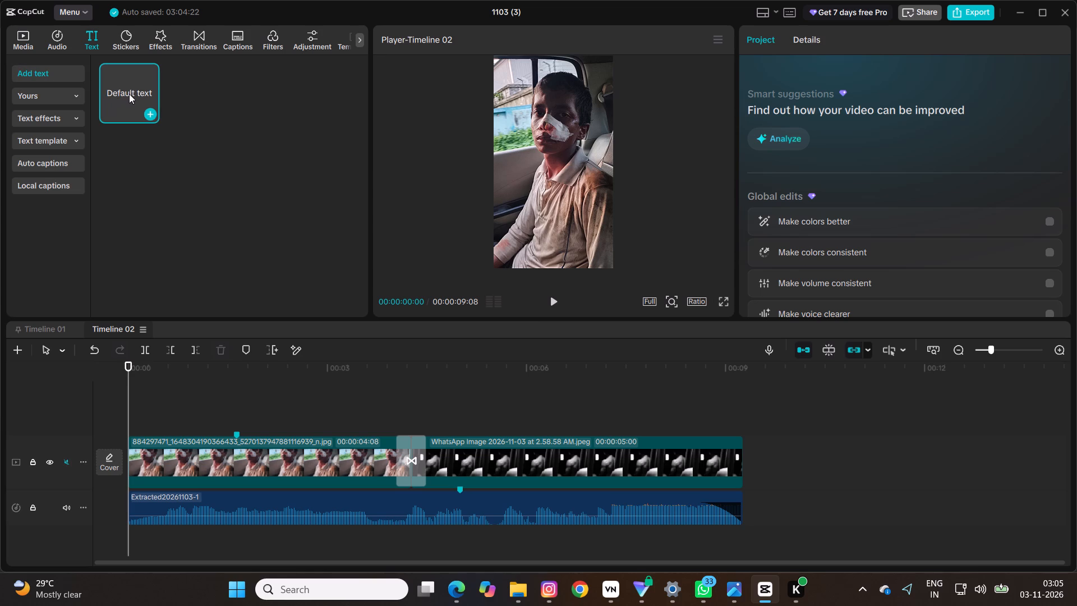
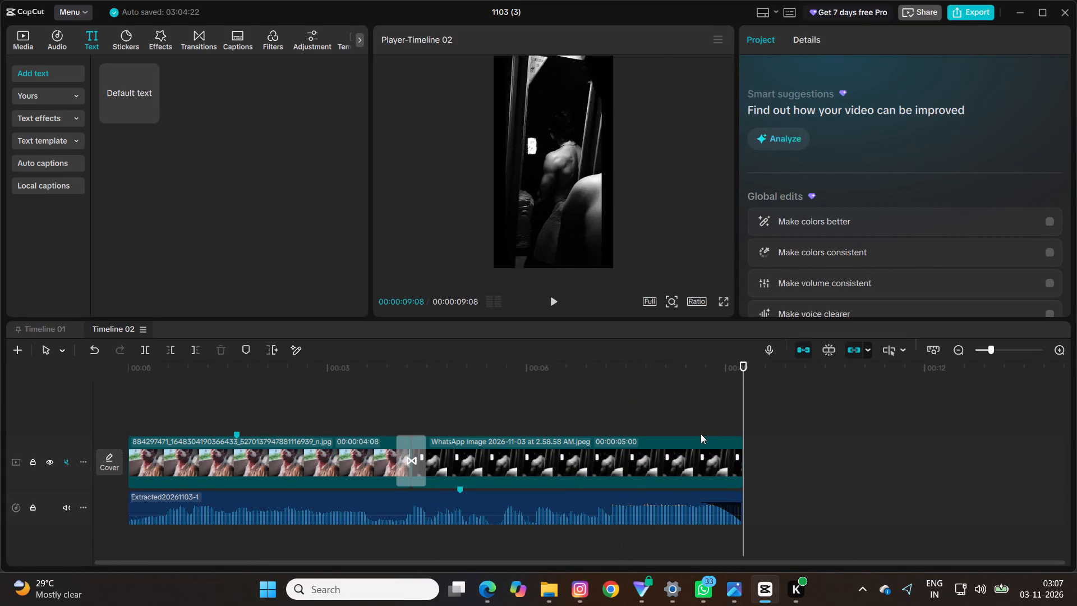
Step backward from the end of the timeline to examine the closing part of the second image clip.
key("Left")
key("Left")
key("Left")
key("Left")
key("Left")
key("Left")
key("Left")
key("Left")
key("Left")
key("Left")
key("Left")
key("Left")
key("Left")
key("Left")
key("Left")
key("Left")
key("Left")
key("Left")
key("Left")
key("Left")
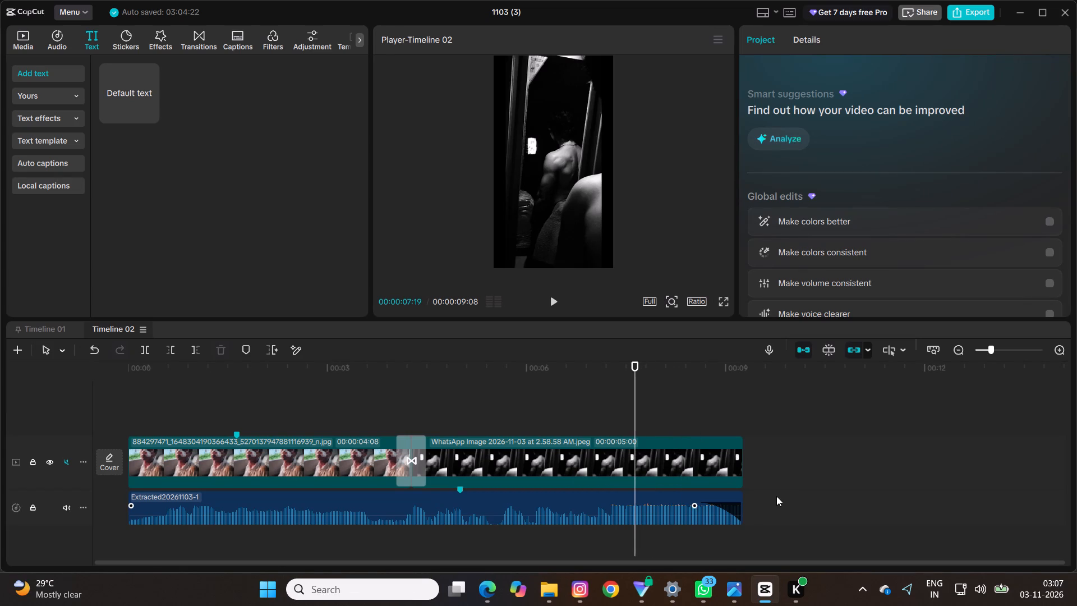
Play the timeline from the start to review the first image clip against the music, and pause before the transition.
left_click(821, 500)
key("space")
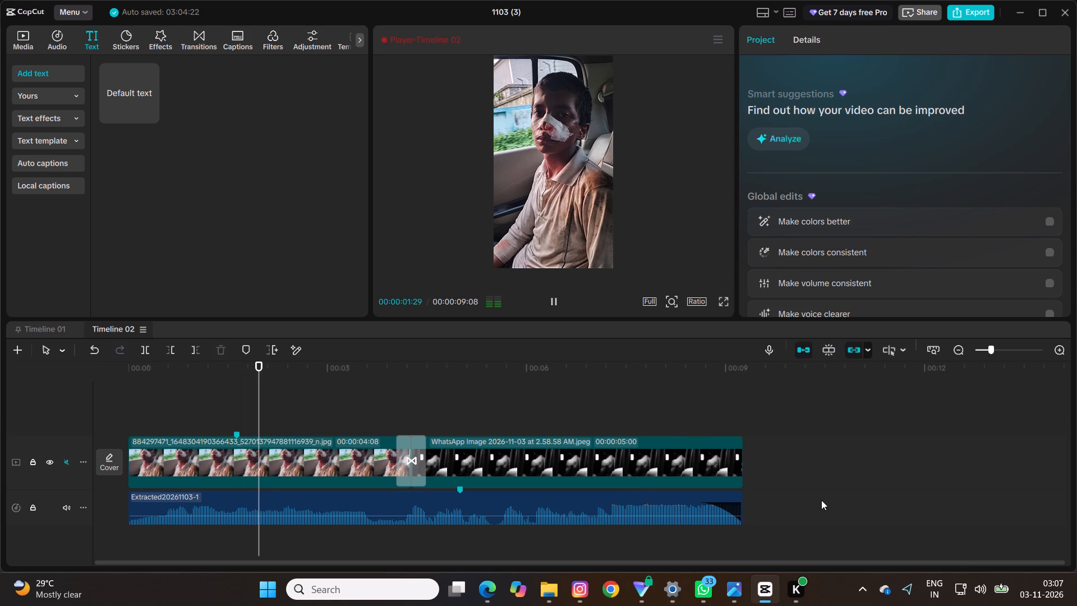
key("space")
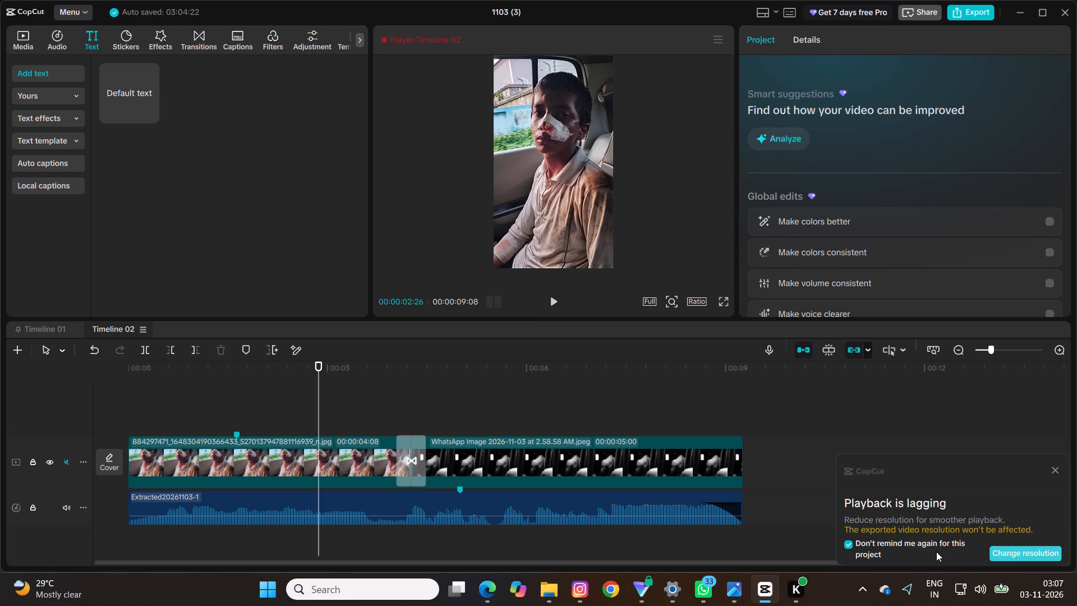
Bring up the playback quality options to reduce the preview resolution for smoother playback.
left_click(1014, 552)
key("space")
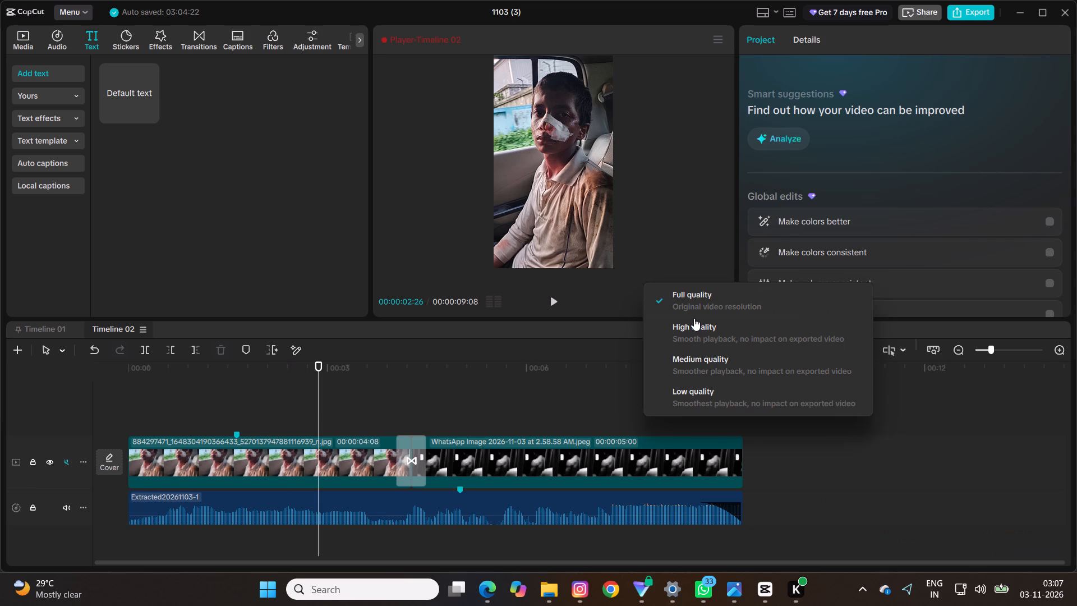
Set the preview playback to High quality and test it by playing the first image clip, pausing just before the transition.
left_click(764, 336)
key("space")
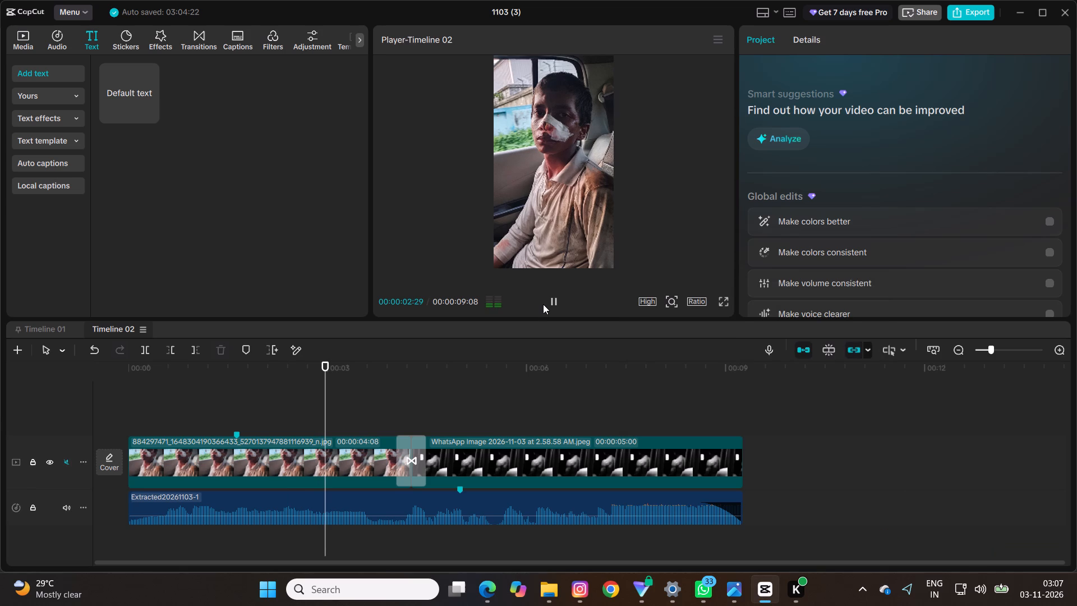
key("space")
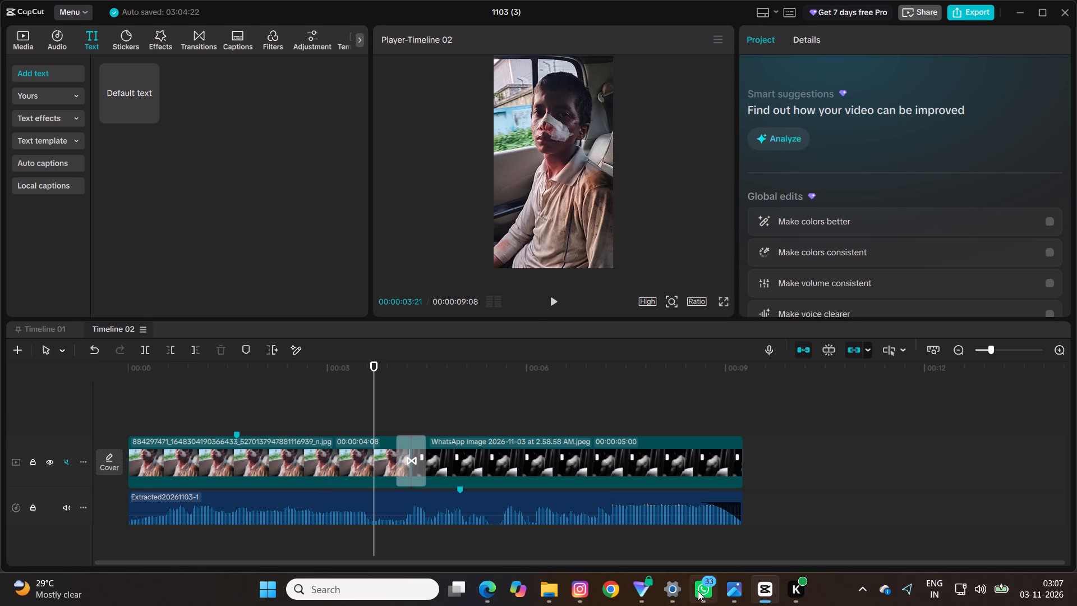
Close the WhatsApp and Photos apps running in the background, keeping the video project open.
left_click(760, 467)
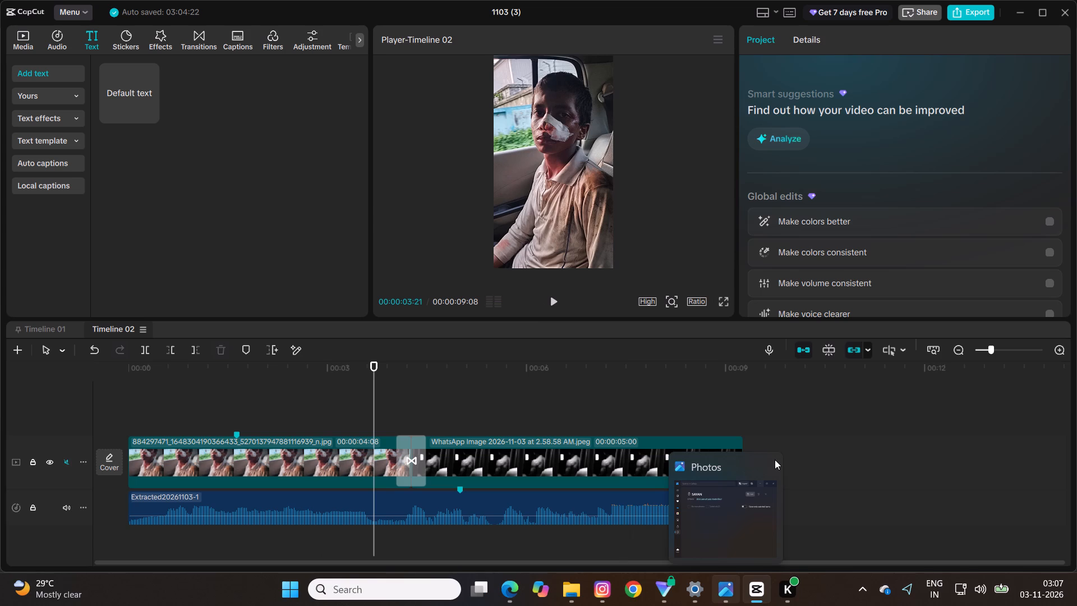
left_click(770, 461)
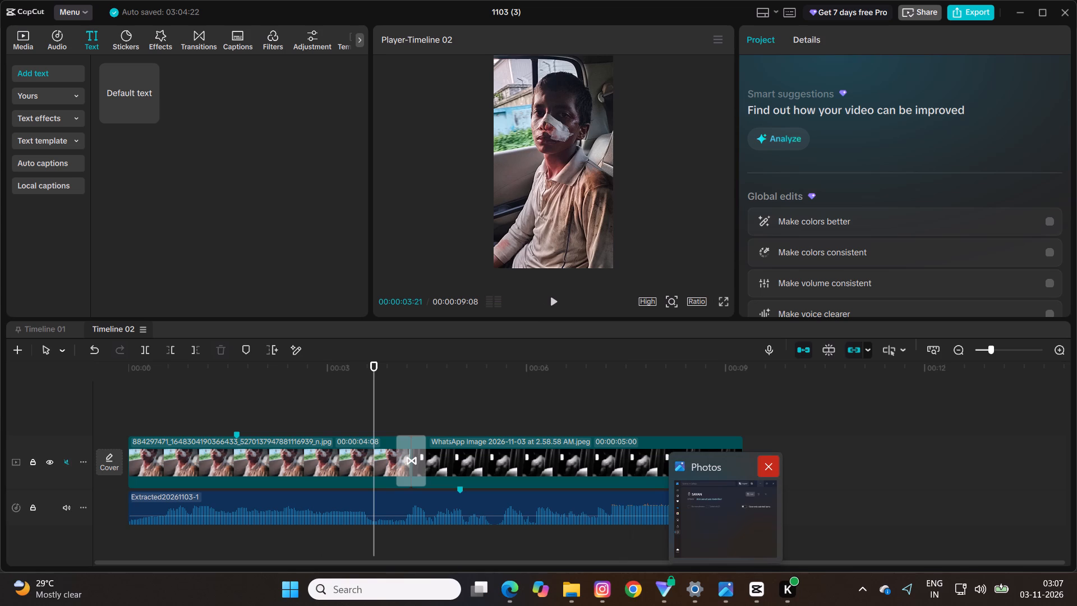
left_click(881, 404)
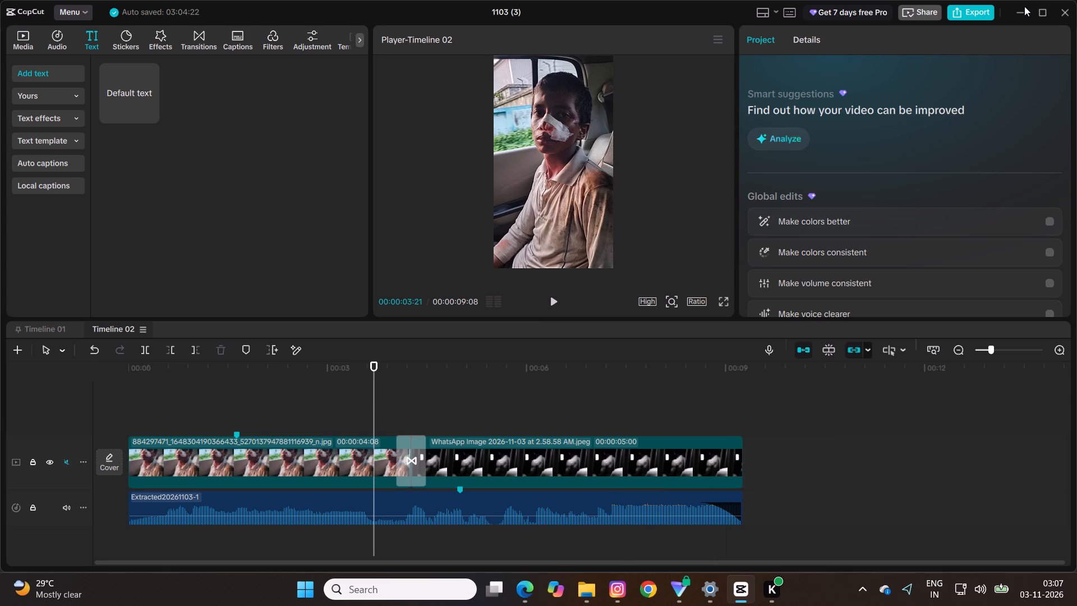
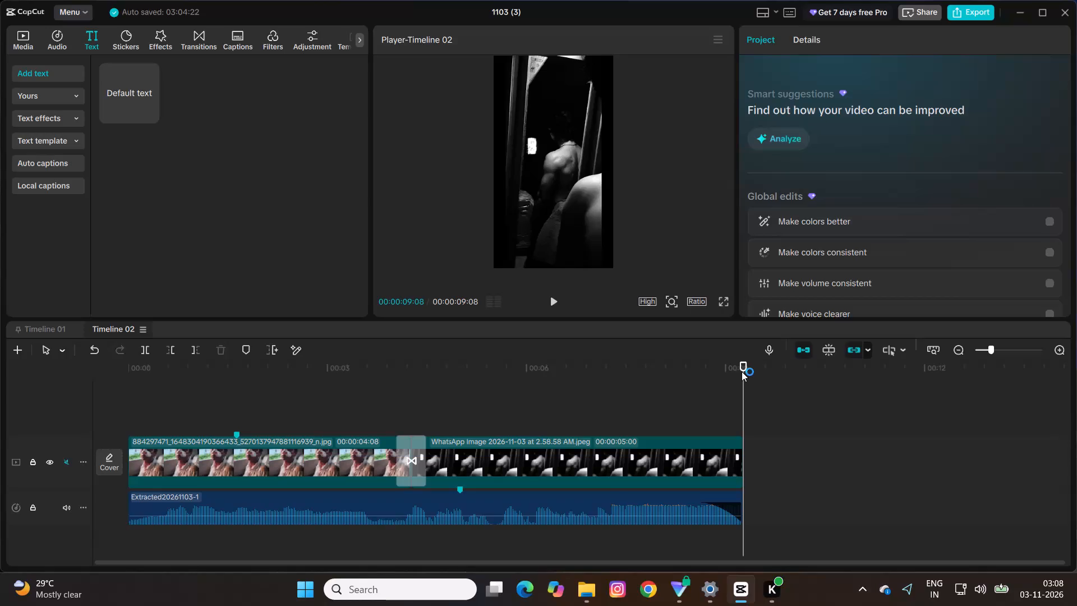
Play the timeline from the start through the transition into the second image clip, pausing at intervals to check it against the music.
left_click_drag(742, 371, 288, 462)
left_click_drag(743, 362, 379, 396)
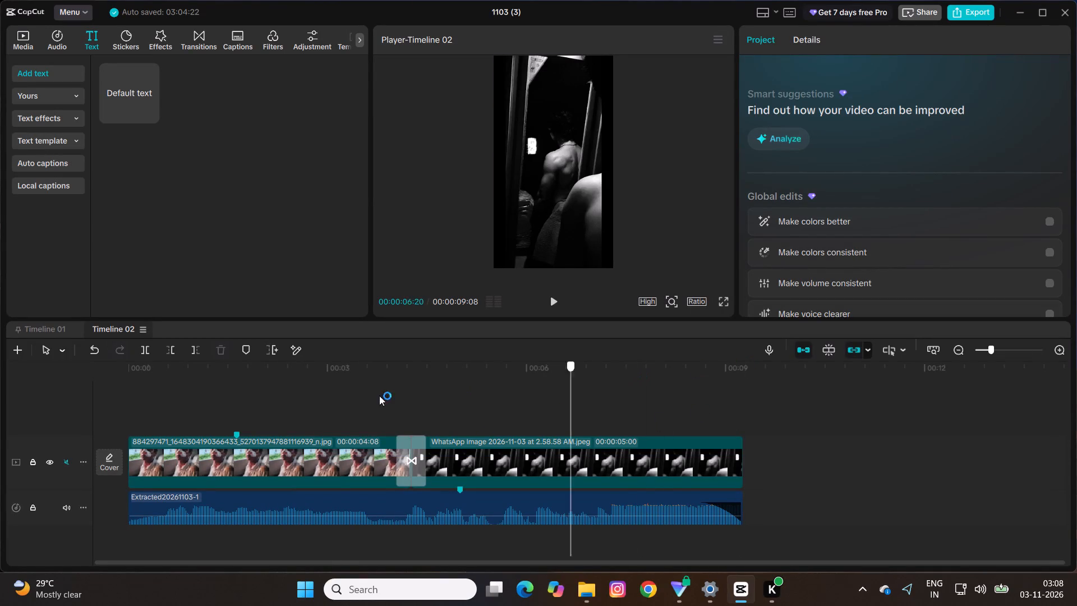
left_click_drag(379, 396, 128, 417)
key("space")
type("n")
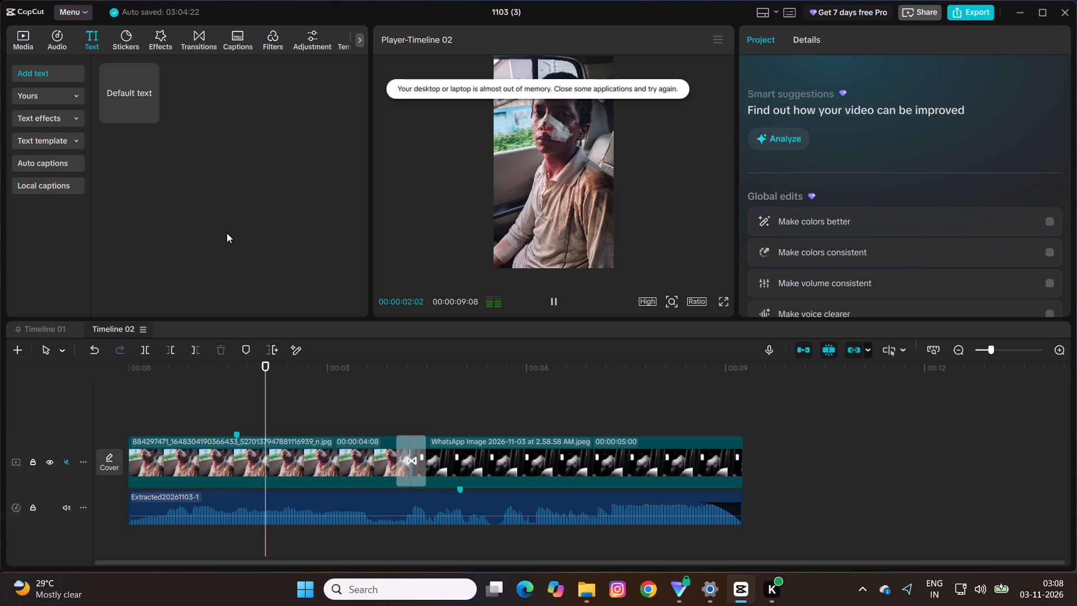
key("space")
key("space")
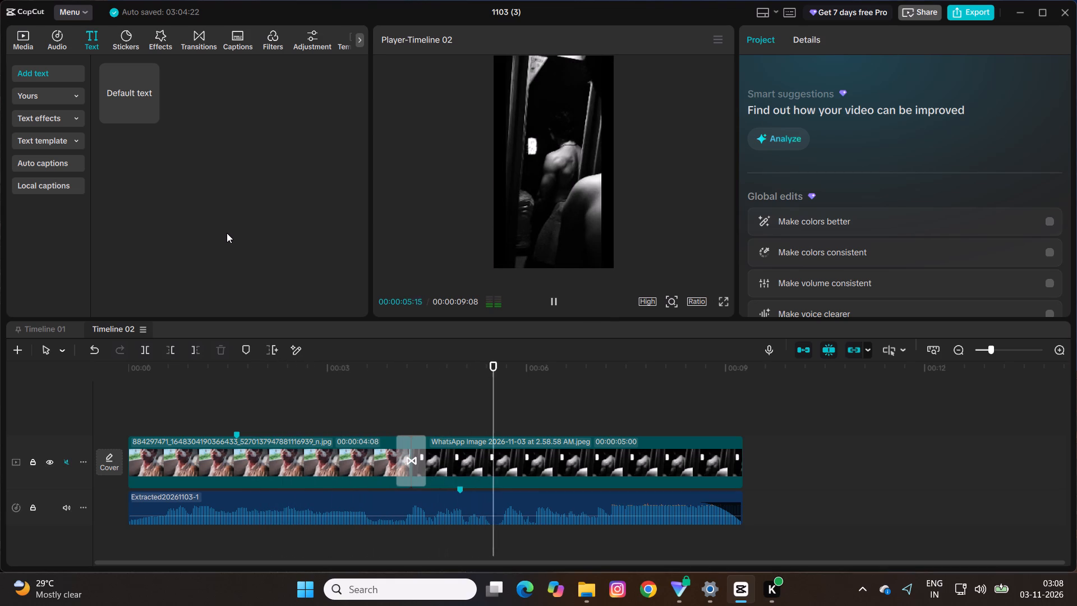
key("space")
key("space")
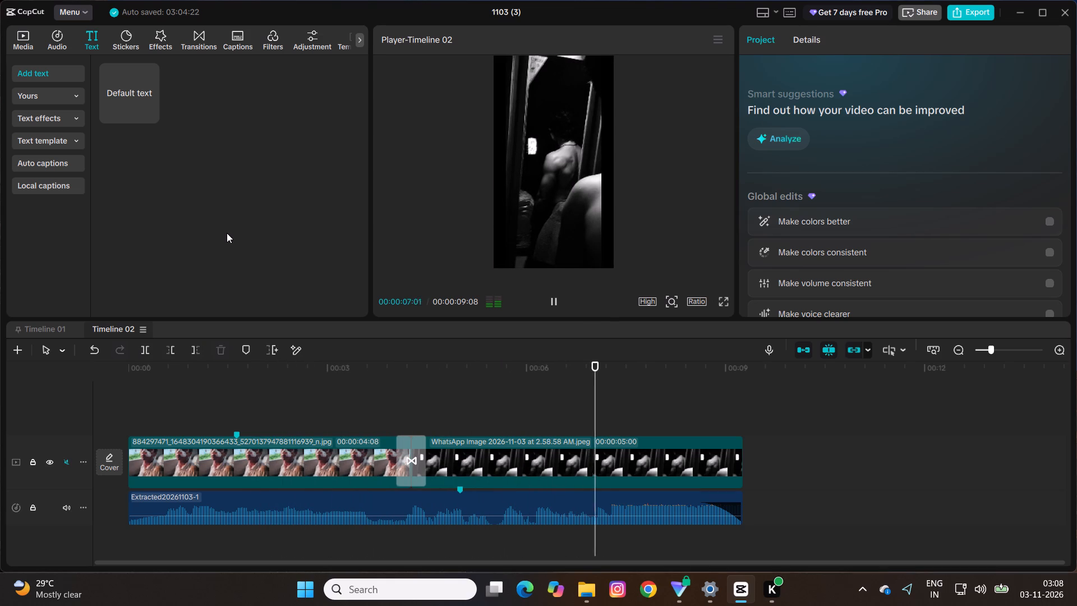
key("space")
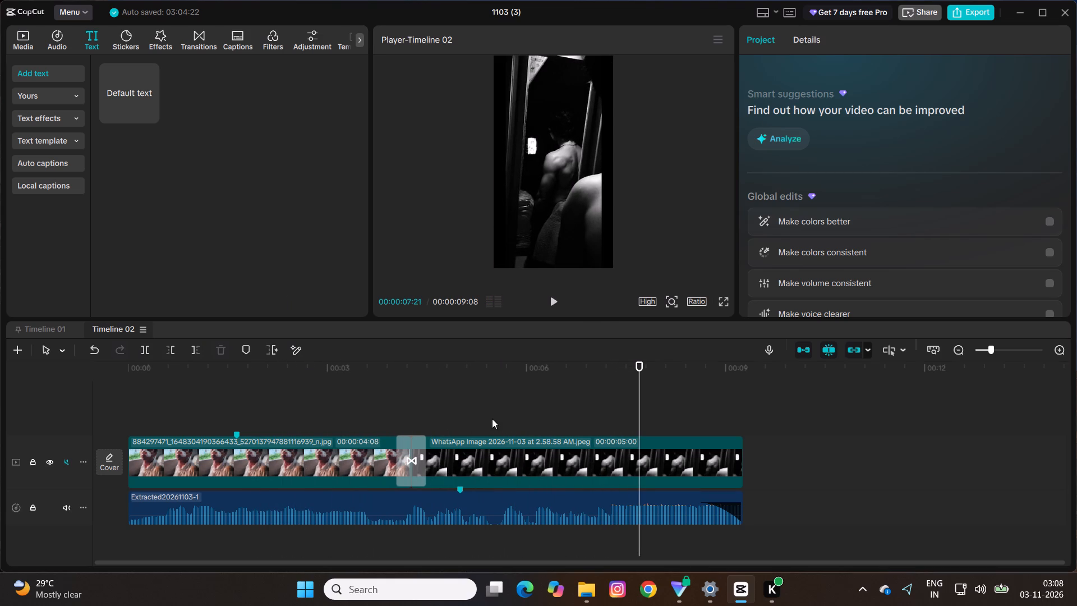
Set the preview playback quality to Full quality and play the rest of the second image clip.
left_click(652, 296)
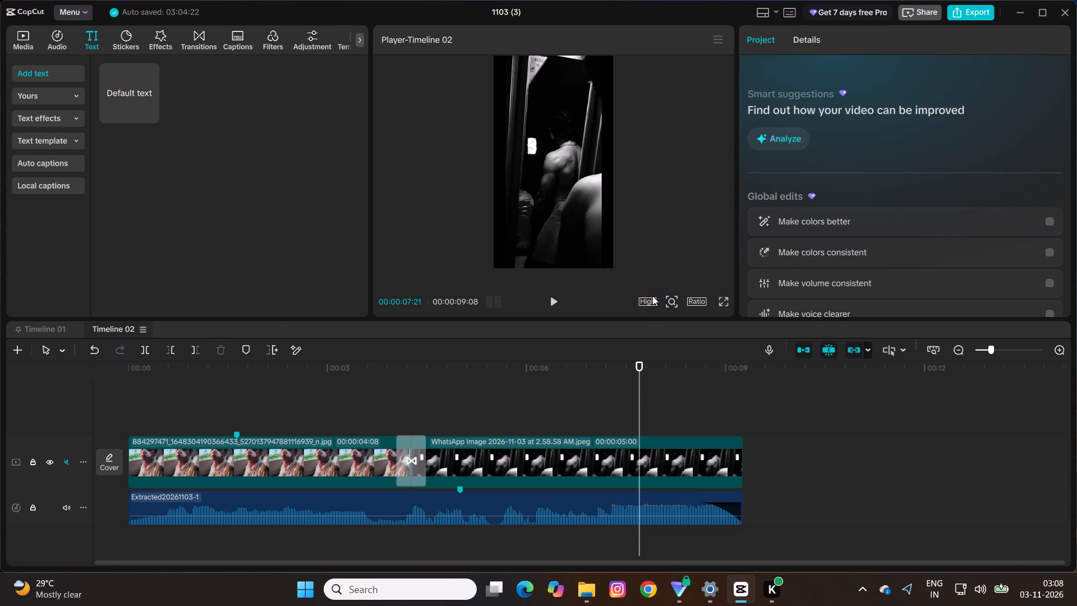
left_click(650, 297)
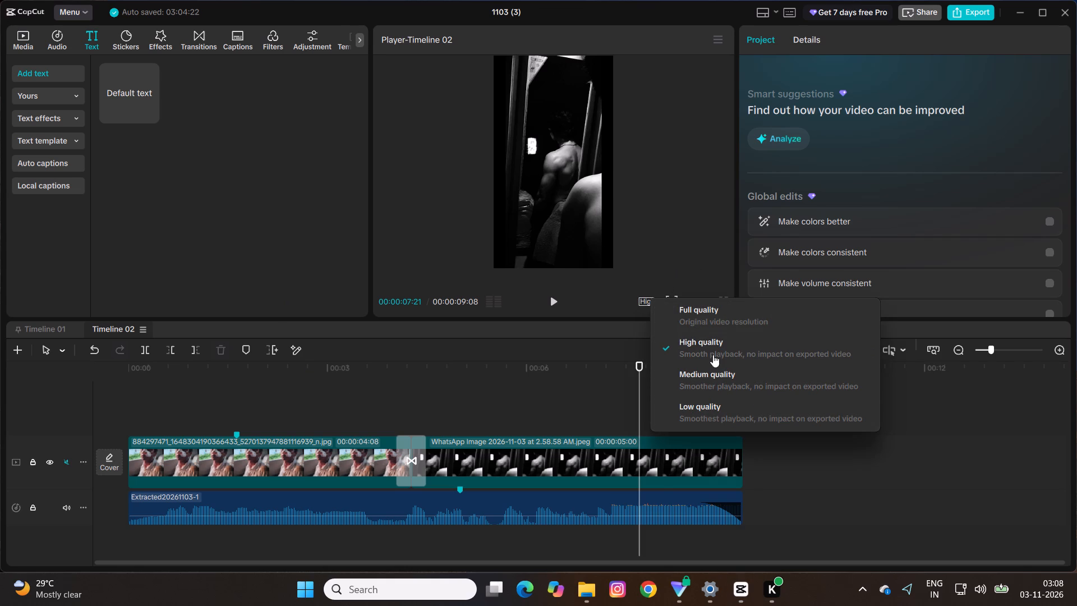
left_click(751, 323)
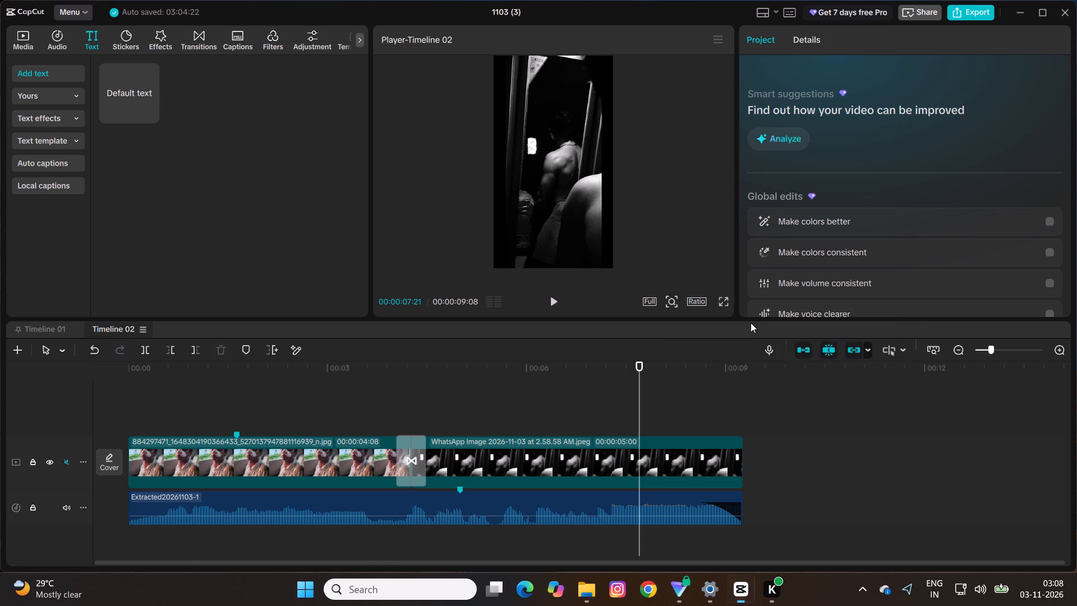
key("space")
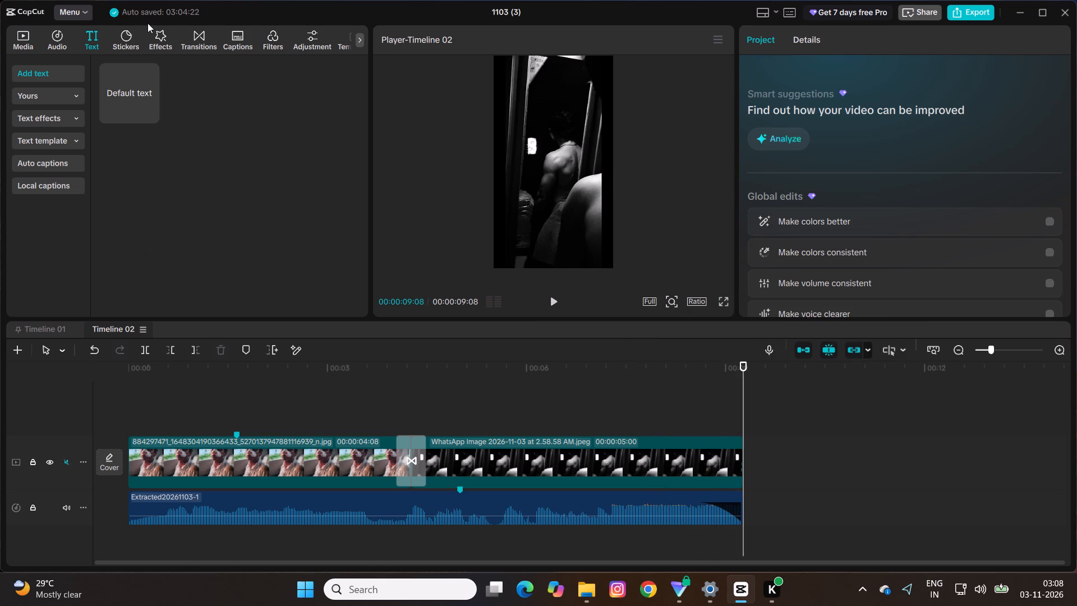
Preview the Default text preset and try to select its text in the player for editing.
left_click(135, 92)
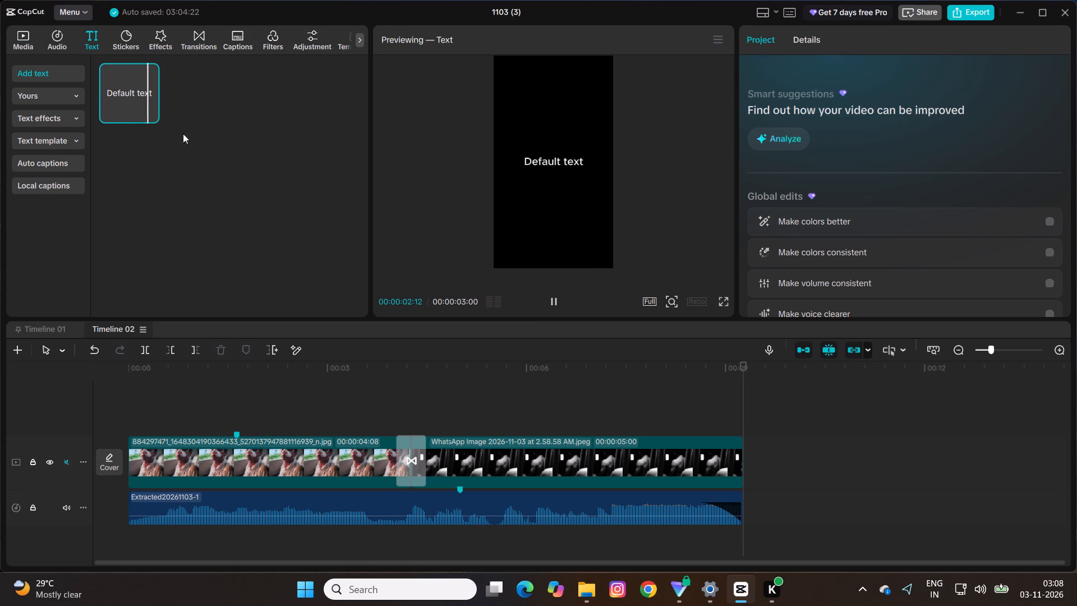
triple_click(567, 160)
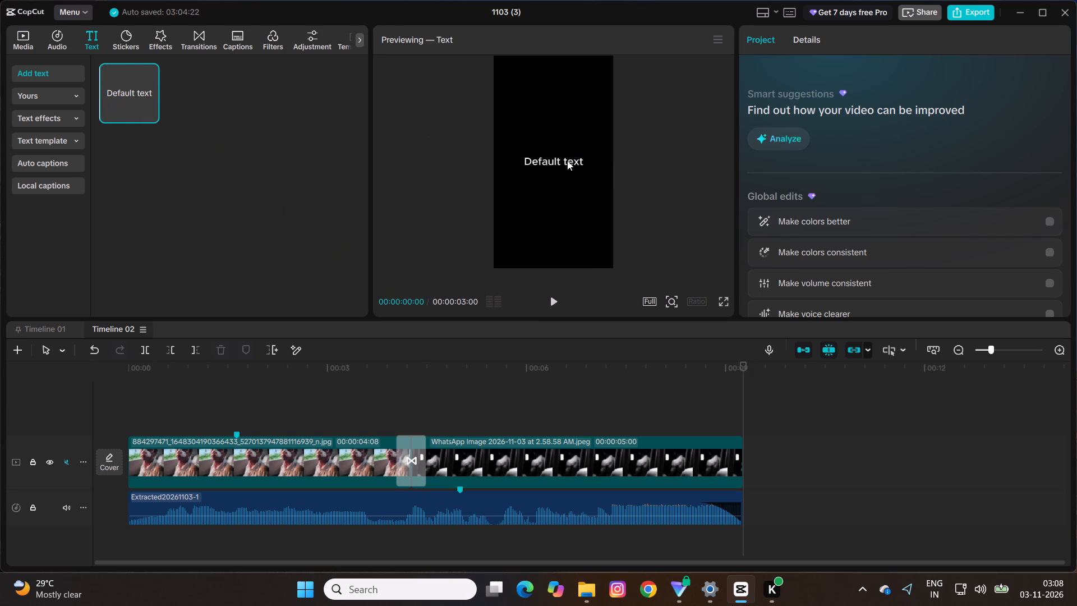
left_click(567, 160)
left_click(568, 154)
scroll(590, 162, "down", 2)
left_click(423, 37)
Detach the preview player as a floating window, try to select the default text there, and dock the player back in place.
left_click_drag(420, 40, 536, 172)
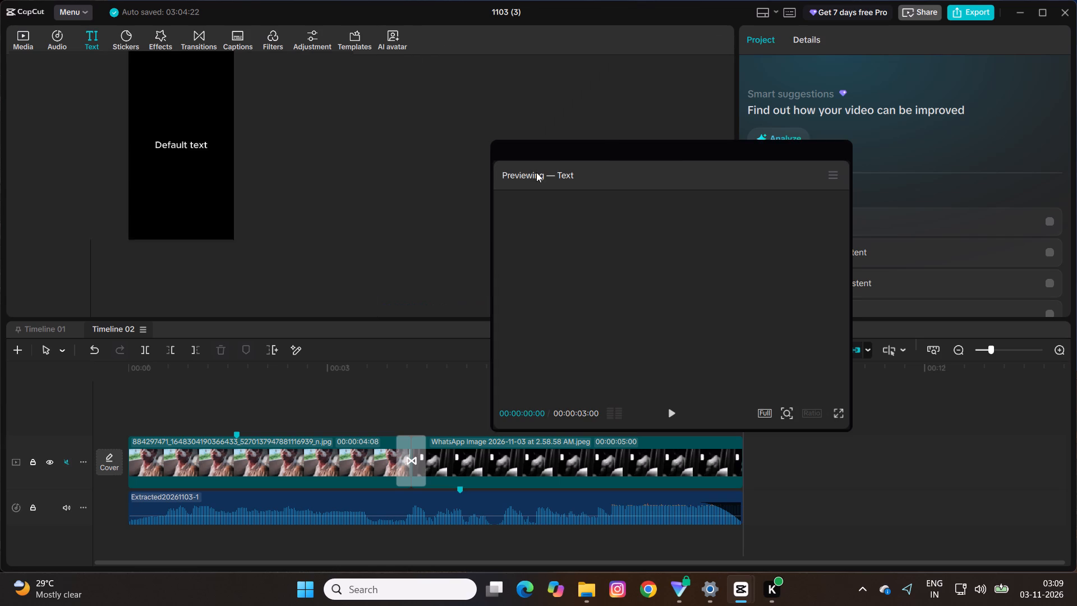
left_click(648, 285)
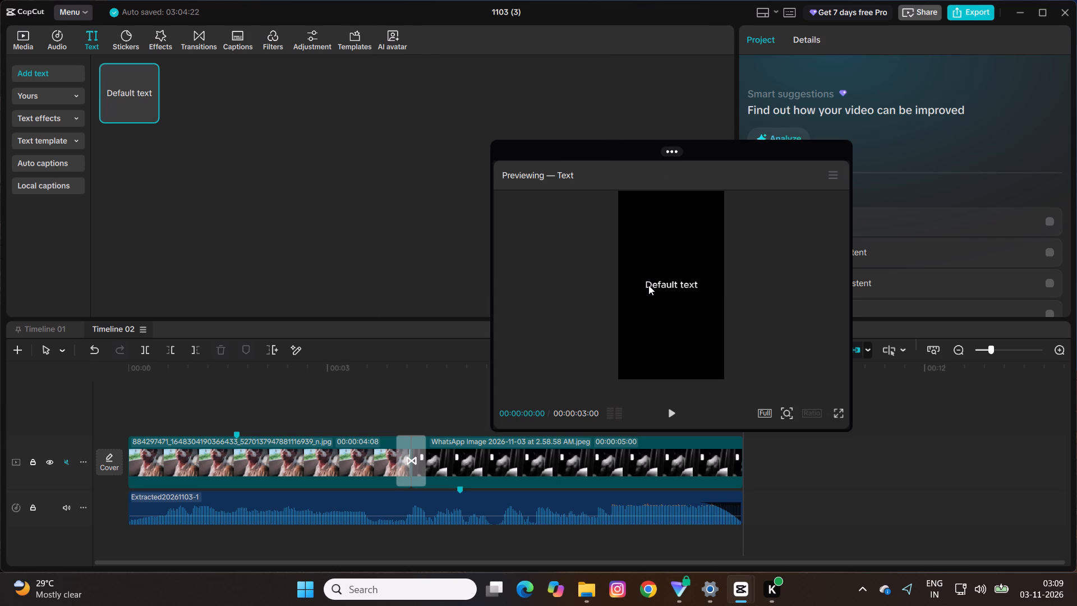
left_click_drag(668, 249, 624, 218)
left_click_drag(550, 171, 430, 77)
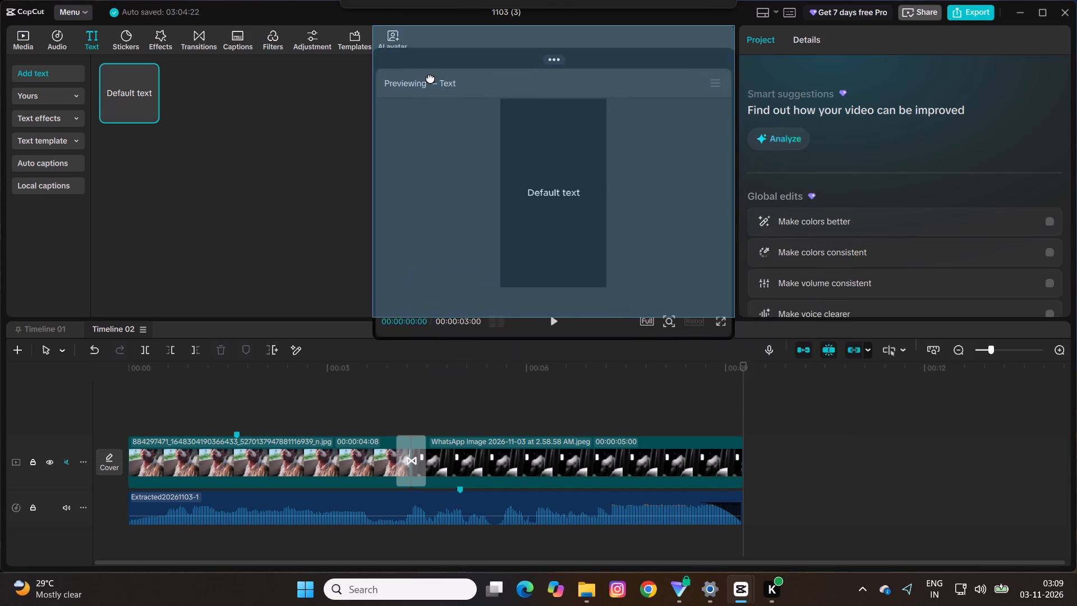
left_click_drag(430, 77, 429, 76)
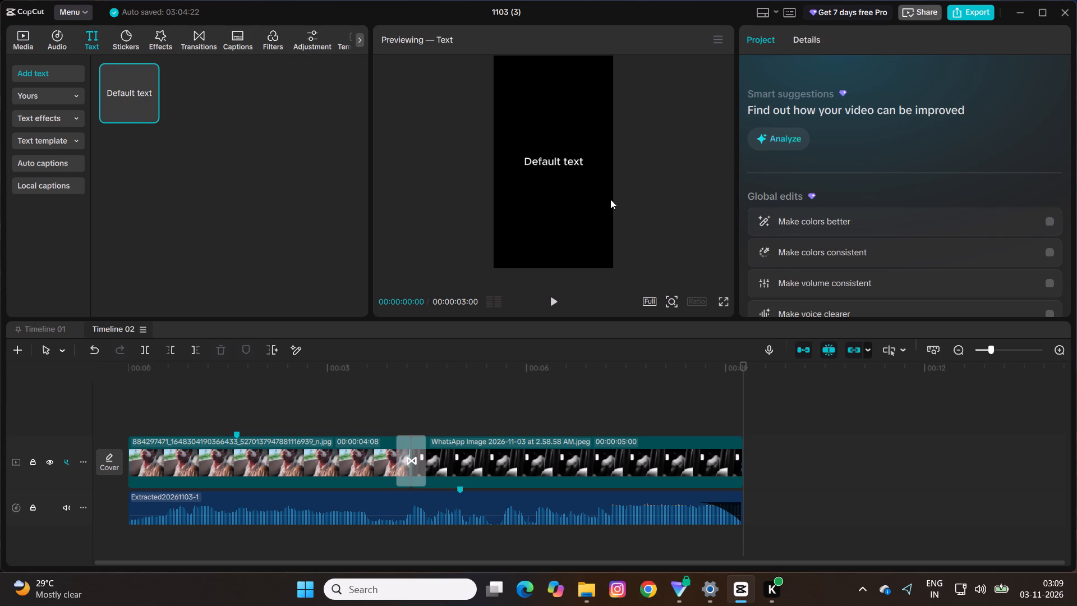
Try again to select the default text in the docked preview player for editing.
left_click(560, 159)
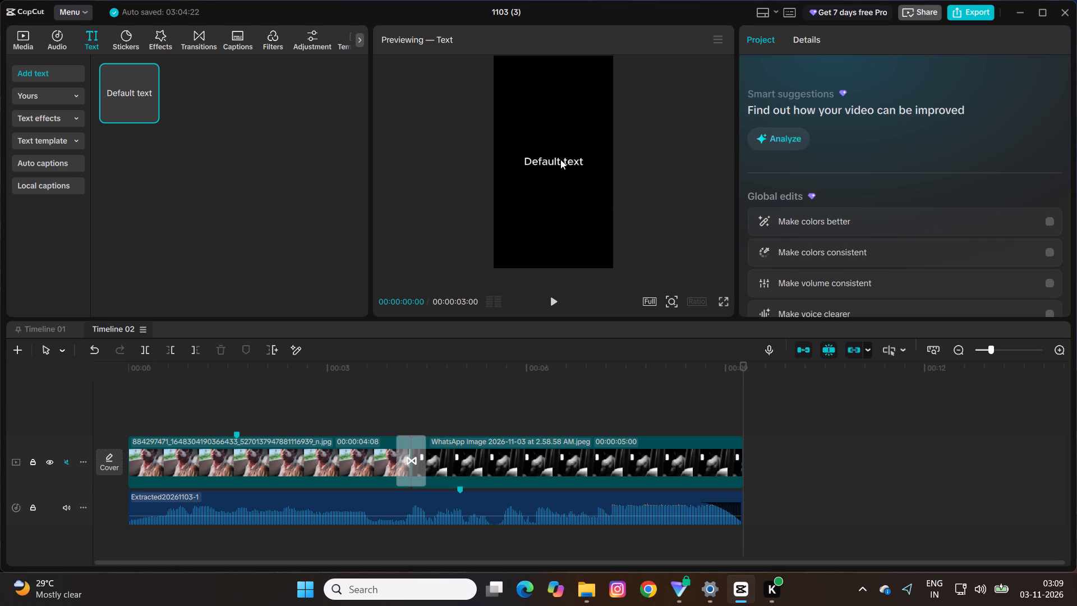
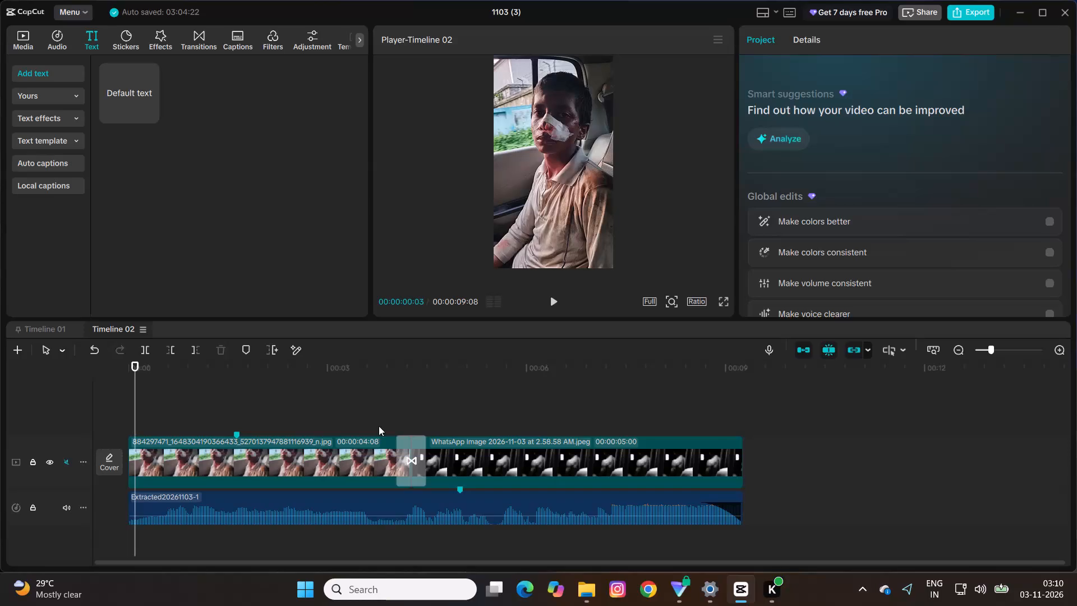
Play the timeline through to the end of the second image clip.
key("space")
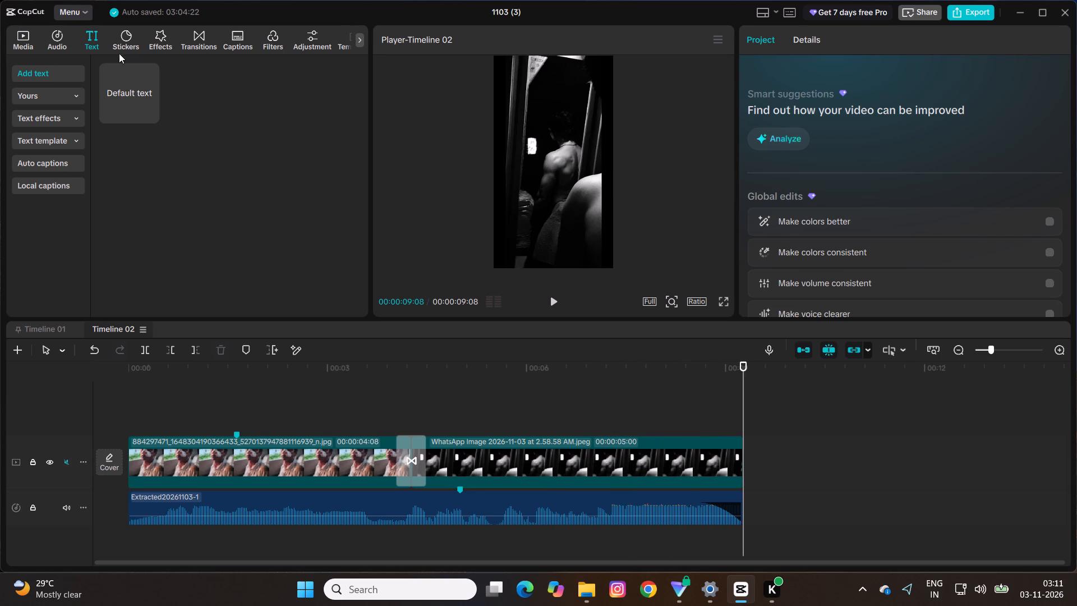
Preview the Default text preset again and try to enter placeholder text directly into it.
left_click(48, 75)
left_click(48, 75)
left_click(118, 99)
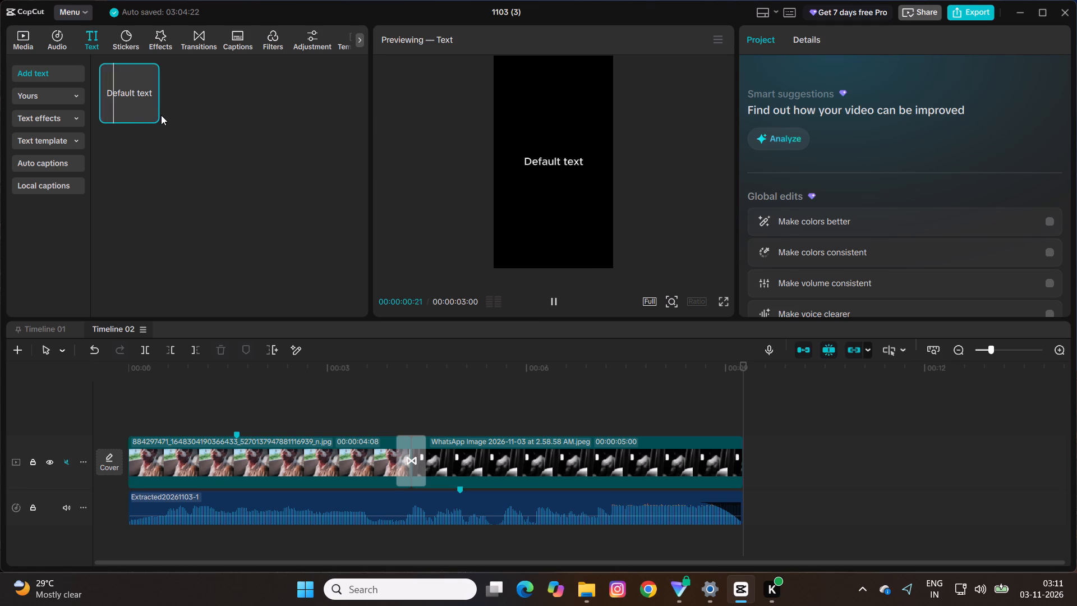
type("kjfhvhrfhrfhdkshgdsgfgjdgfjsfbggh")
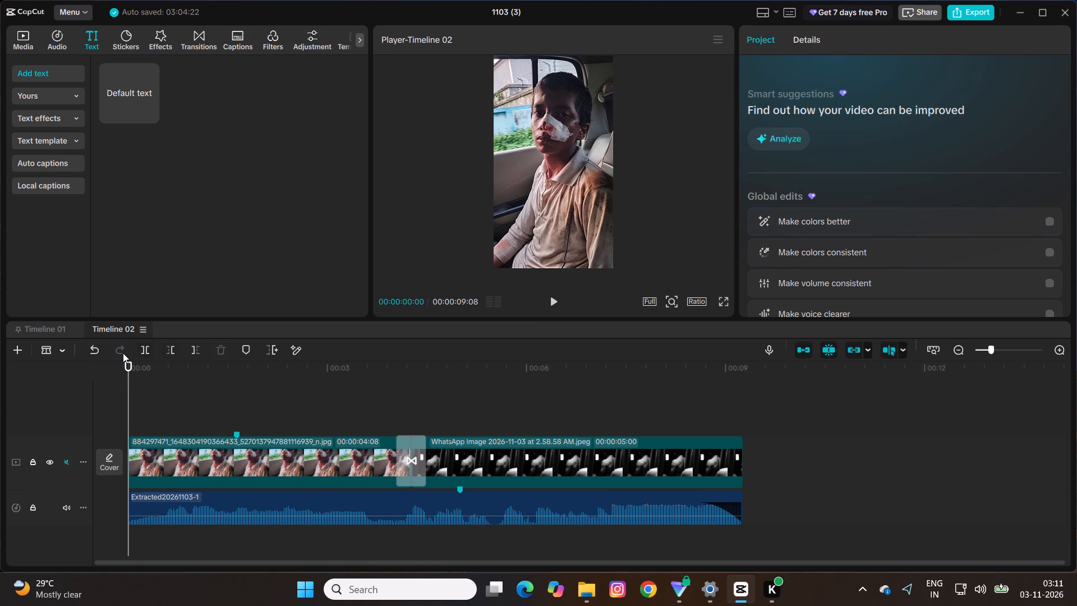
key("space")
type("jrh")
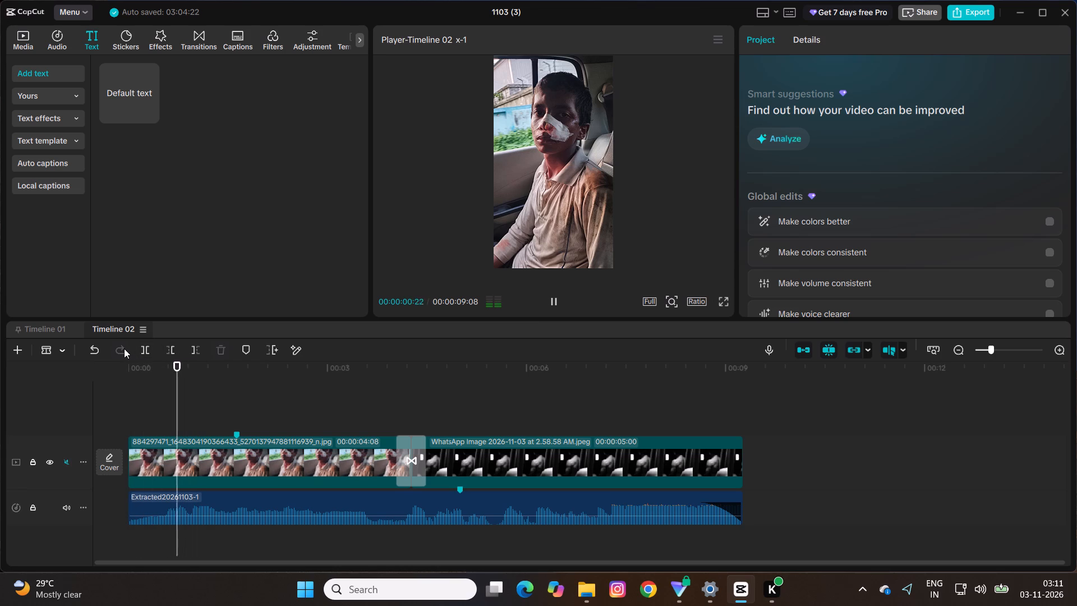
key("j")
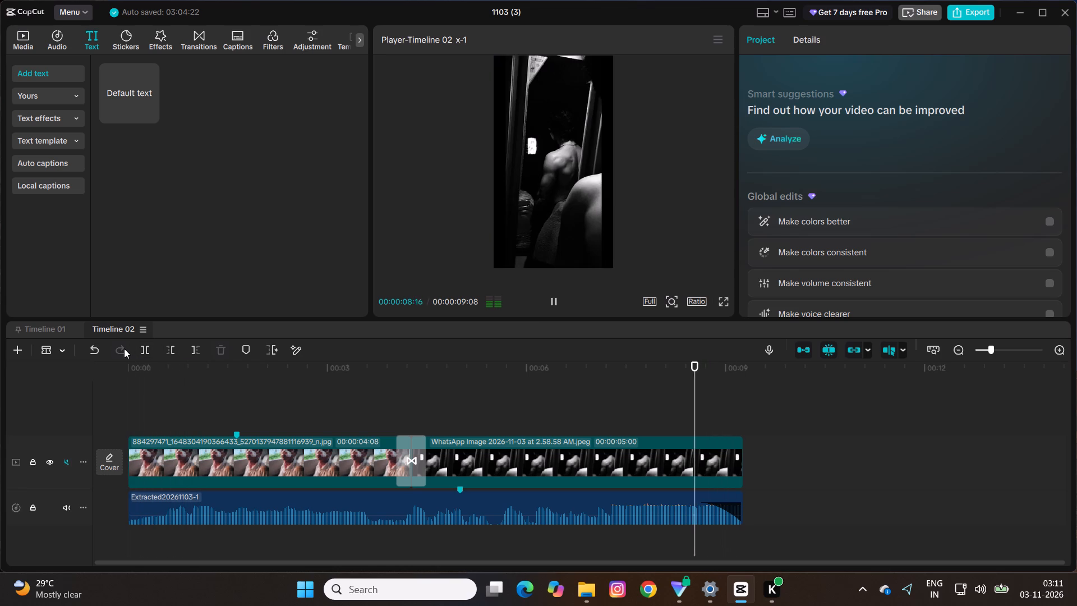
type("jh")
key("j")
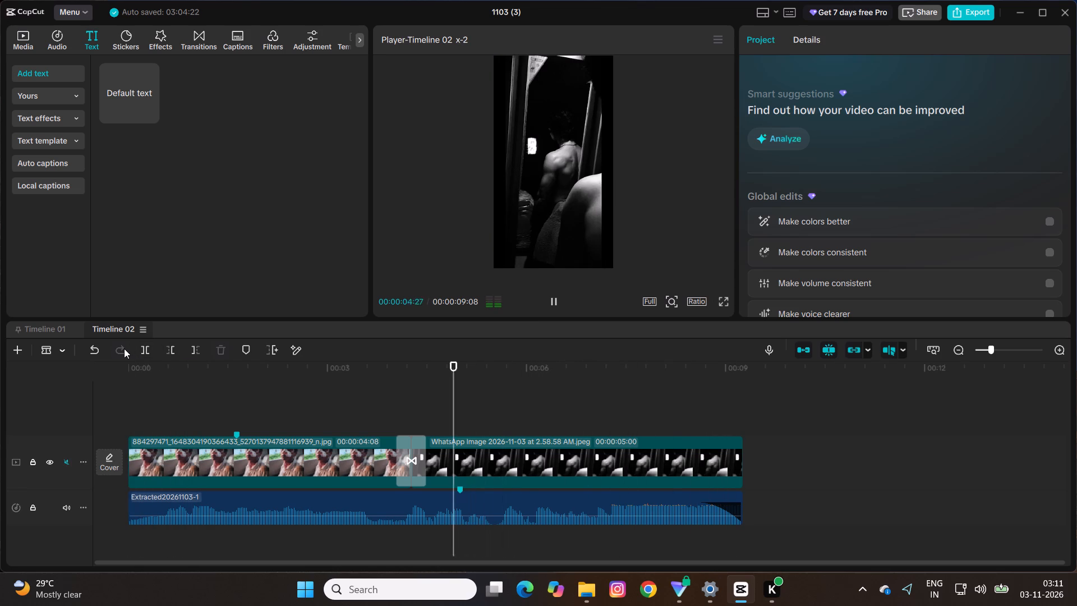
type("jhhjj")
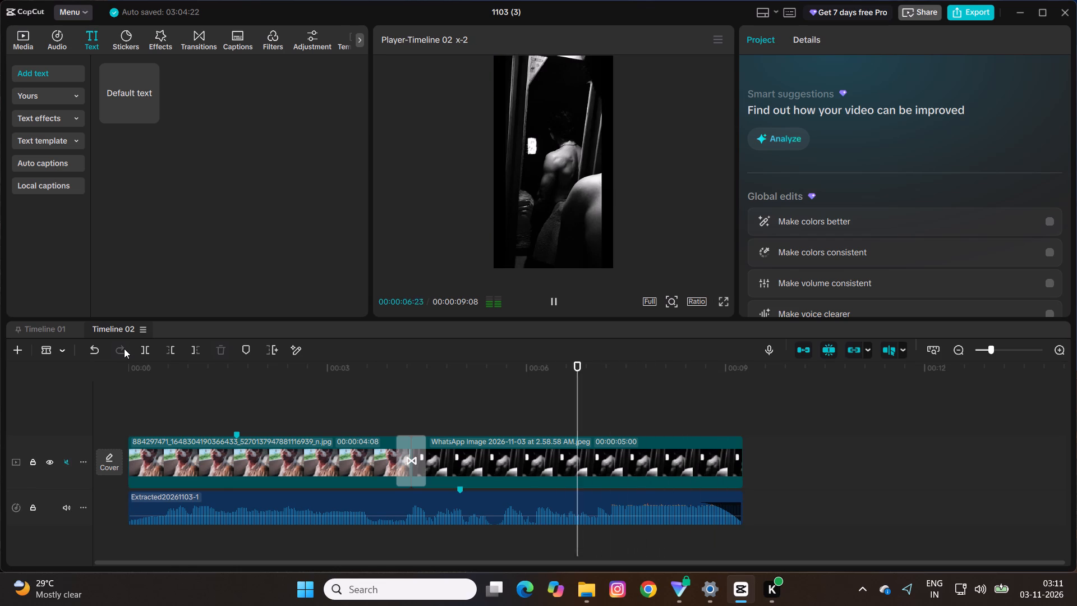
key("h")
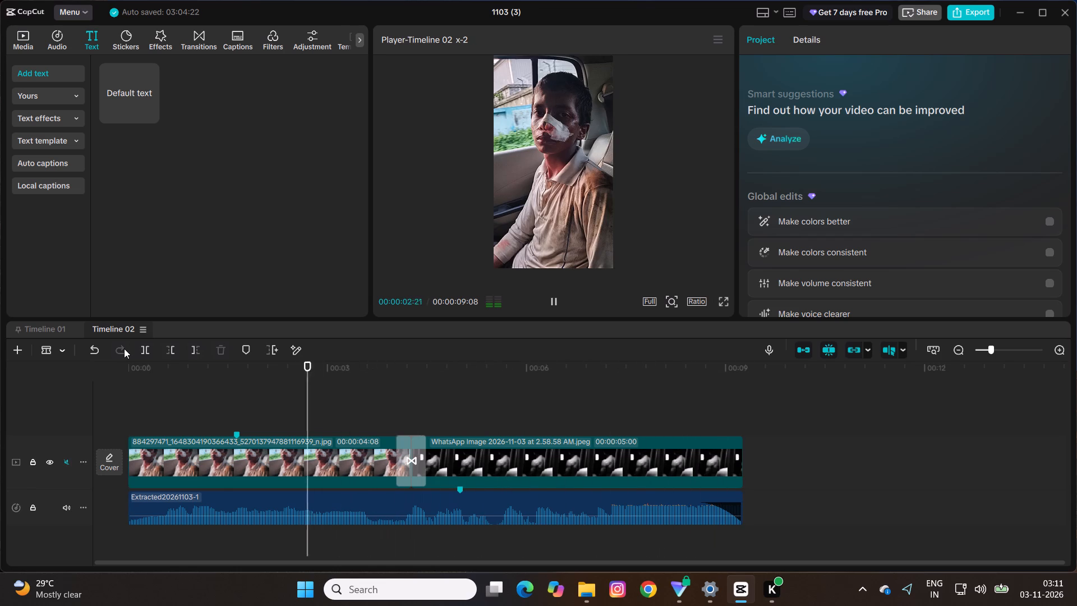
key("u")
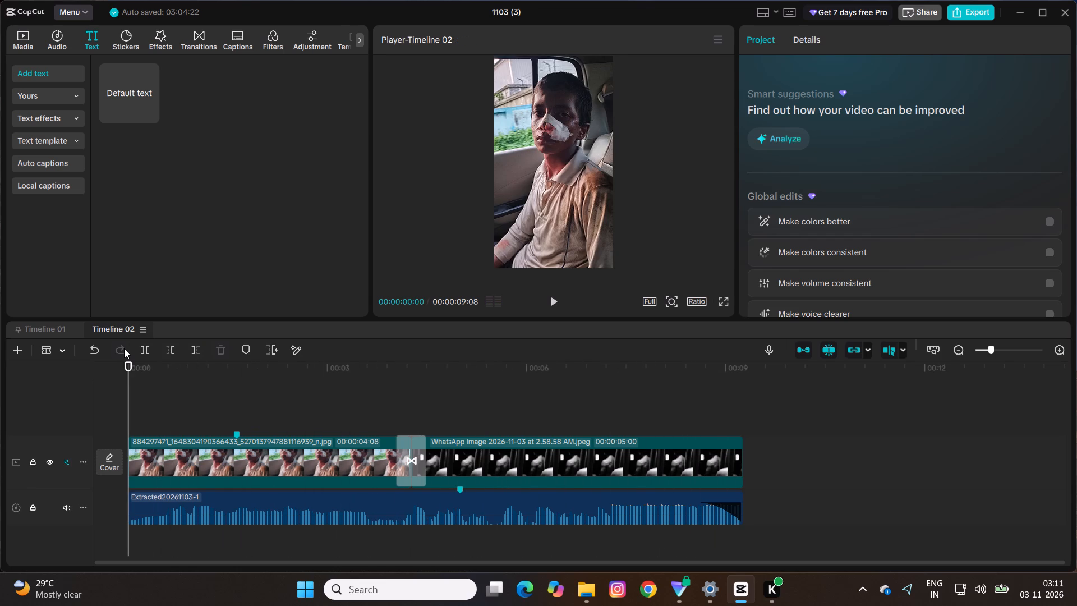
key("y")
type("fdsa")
Add the Default text preset to the timeline at 00:00, above the first image clip.
left_click(127, 111)
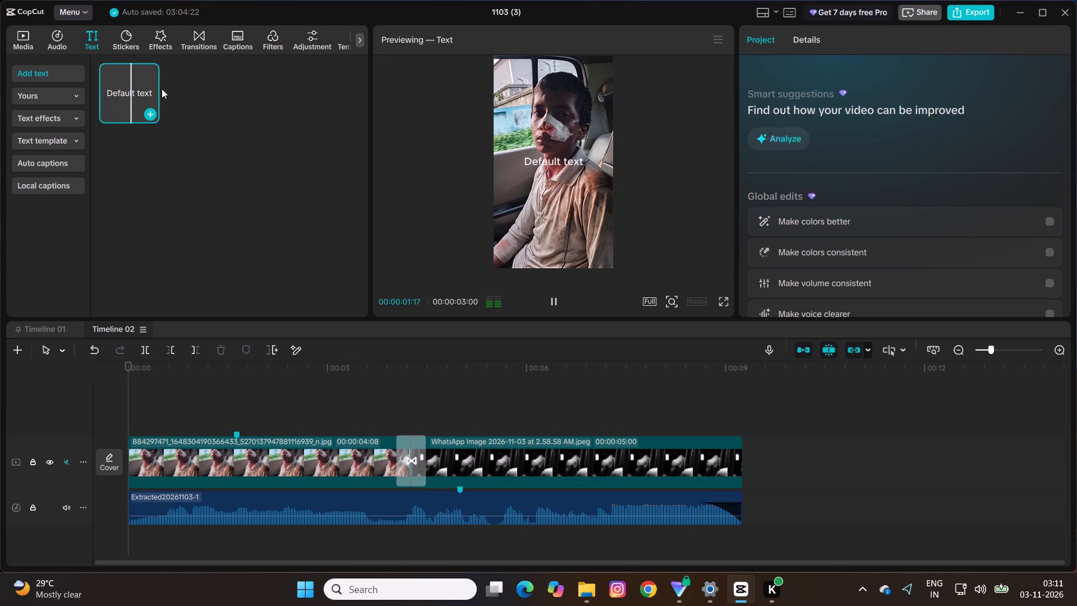
left_click(154, 108)
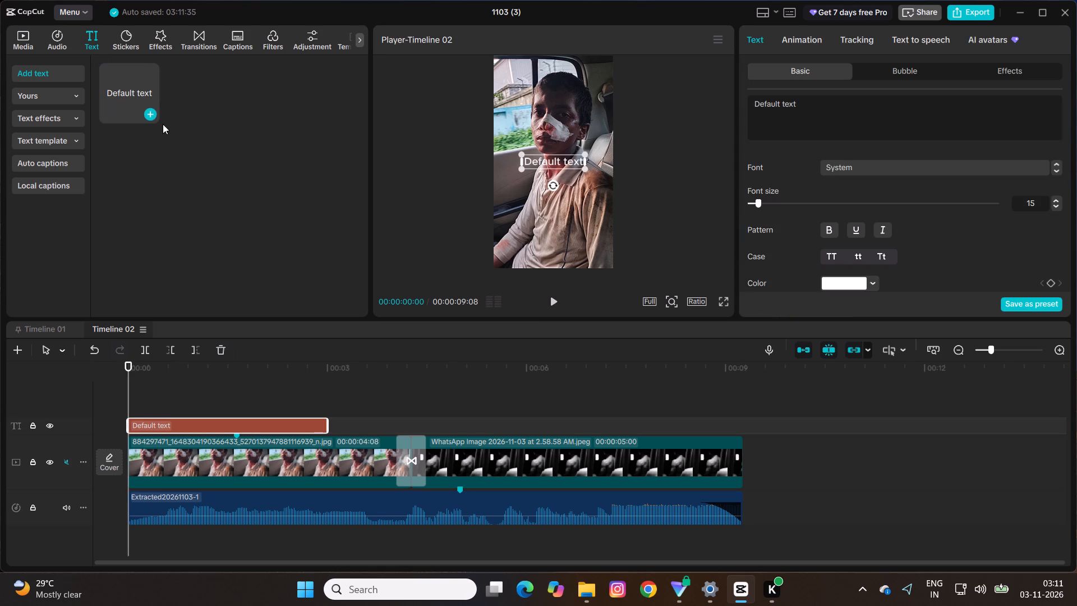
Replace the new text clip's default wording with "U will die".
left_click(199, 423)
left_click(844, 102)
key("BackSpace")
key("BackSpace")
key("BackSpace")
key("BackSpace")
key("BackSpace")
key("BackSpace")
key("BackSpace")
key("BackSpace")
key("BackSpace")
key("BackSpace")
key("BackSpace")
key("BackSpace")
key("BackSpace")
key("BackSpace")
key("BackSpace")
key("BackSpace")
key("BackSpace")
key("BackSpace")
key("BackSpace")
key("BackSpace")
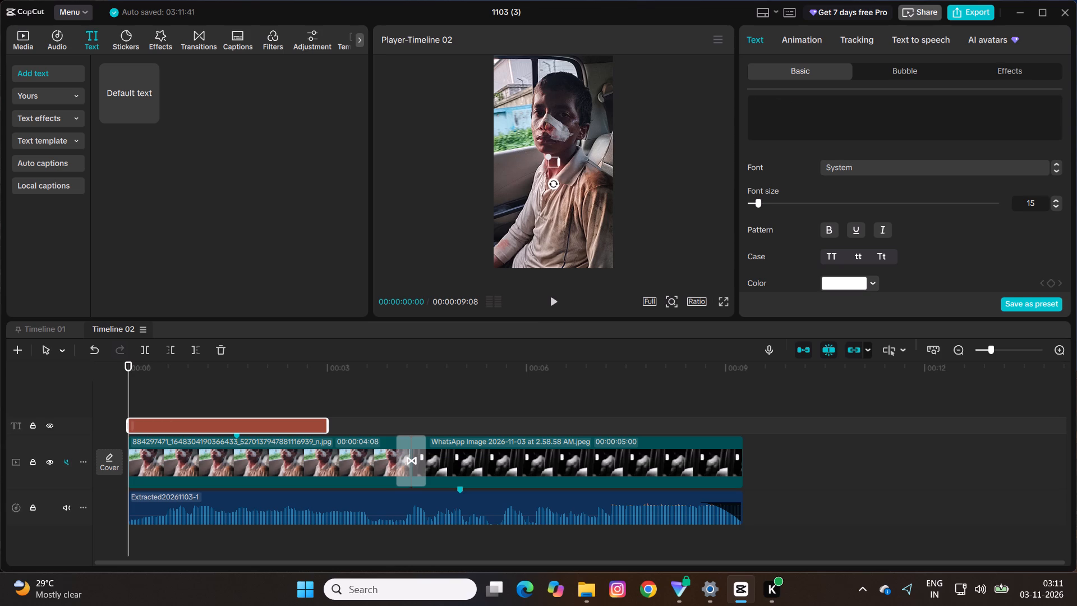
key("u")
key("BackSpace")
key("u")
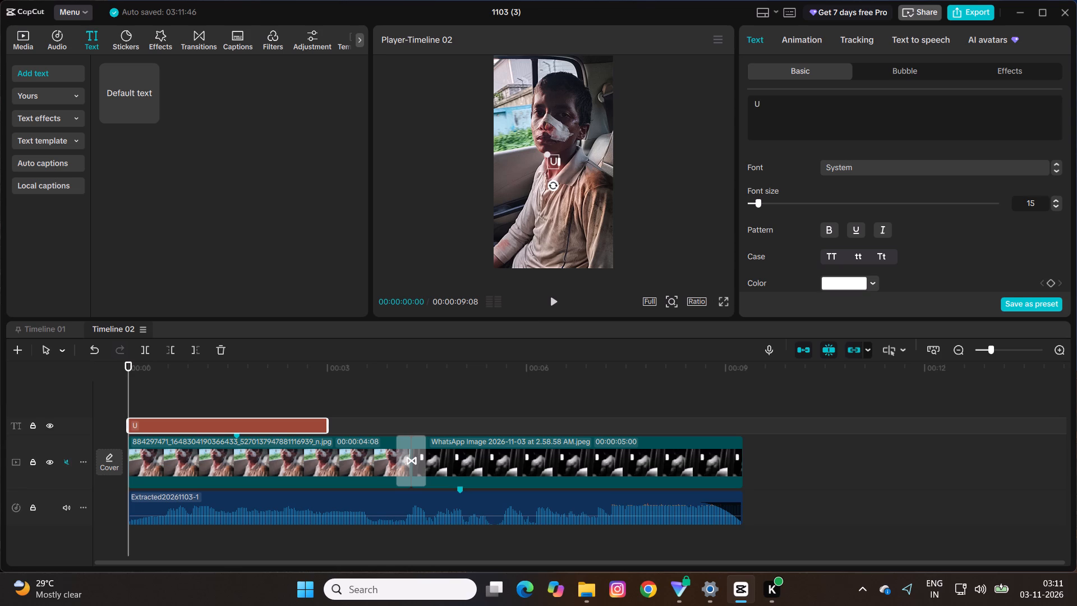
key("space")
type("will")
key("space")
type("die")
key("space")
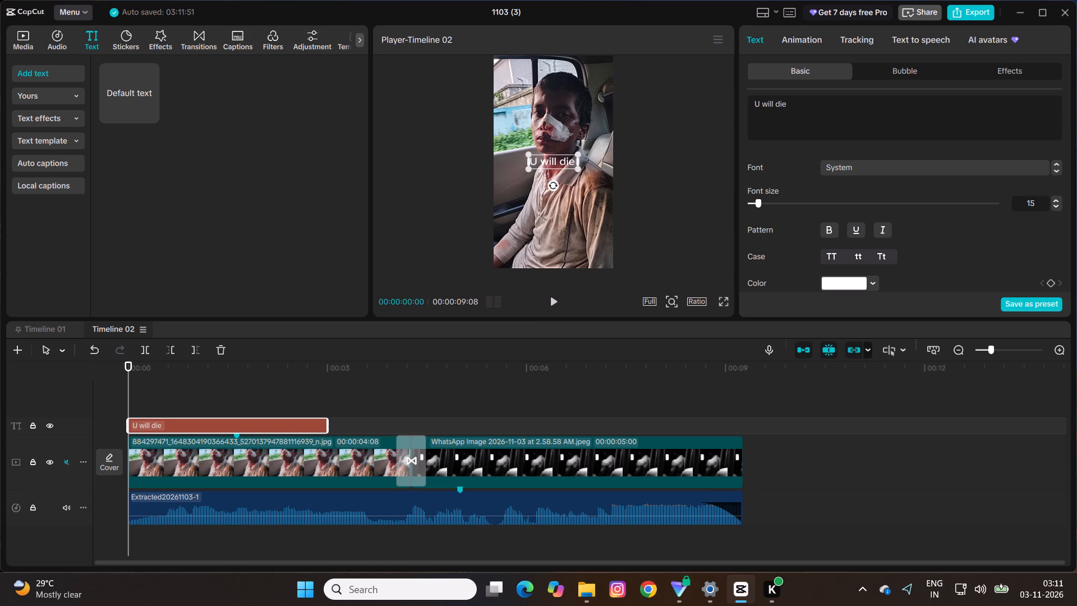
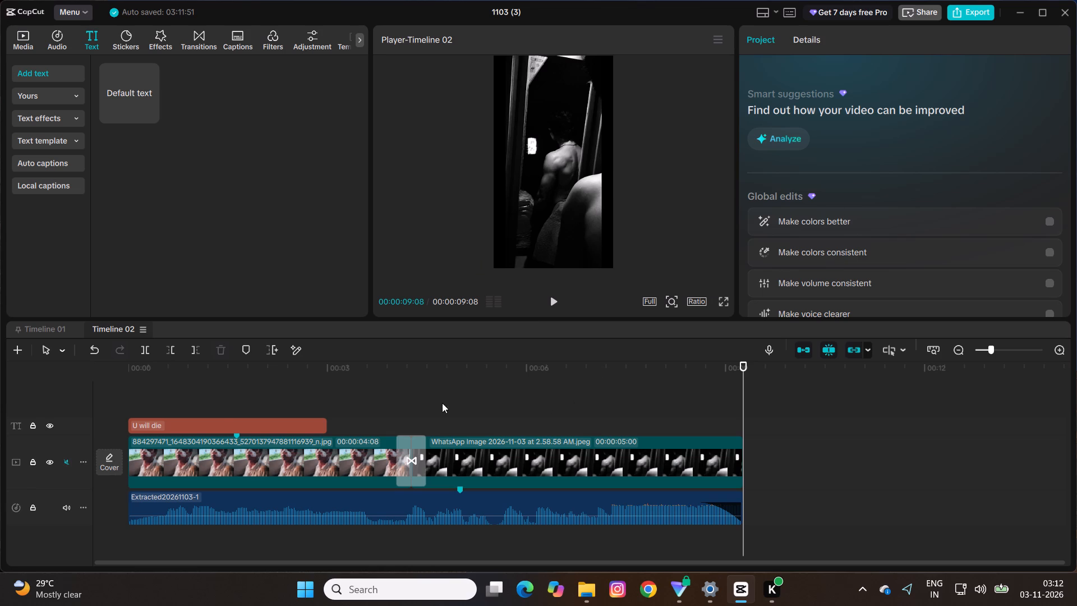
Extend the "U will die" title's wording to "U will die,Kratos of sparta".
left_click(192, 427)
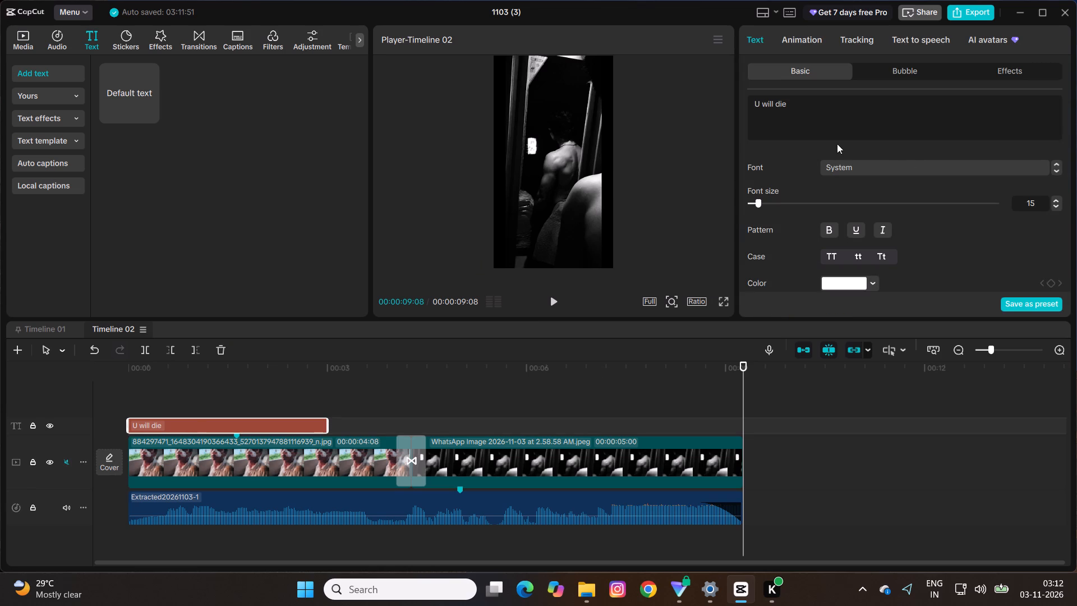
left_click(797, 107)
key("BackSpace")
key("comma")
type("ratos")
key("space")
type("of s")
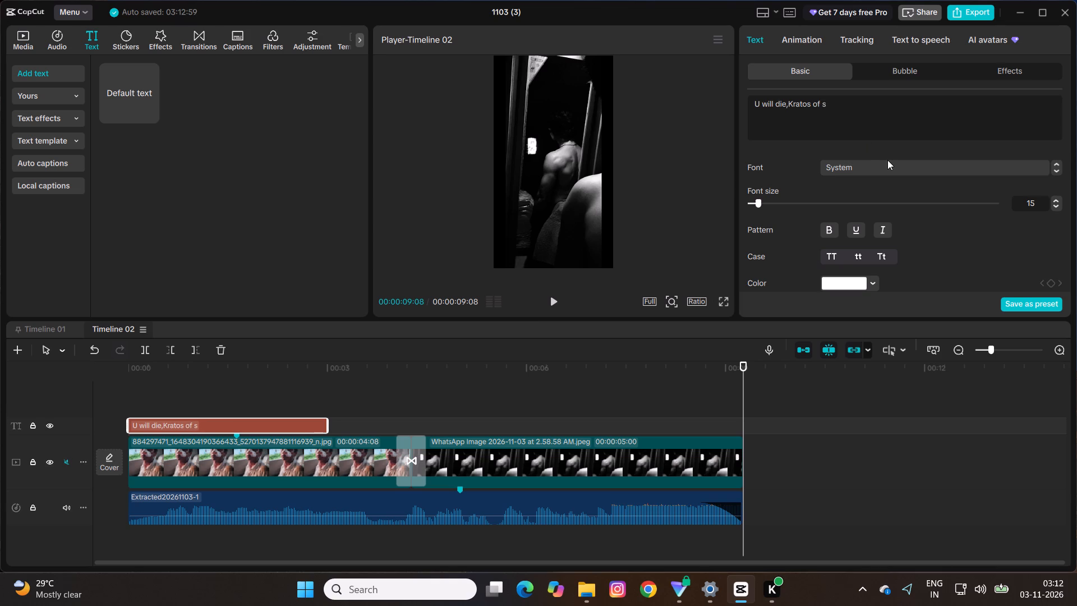
type("par")
type("ta")
key("space")
Browse the available text effects, text templates and bubble styles for a look that suits the title.
left_click(1006, 67)
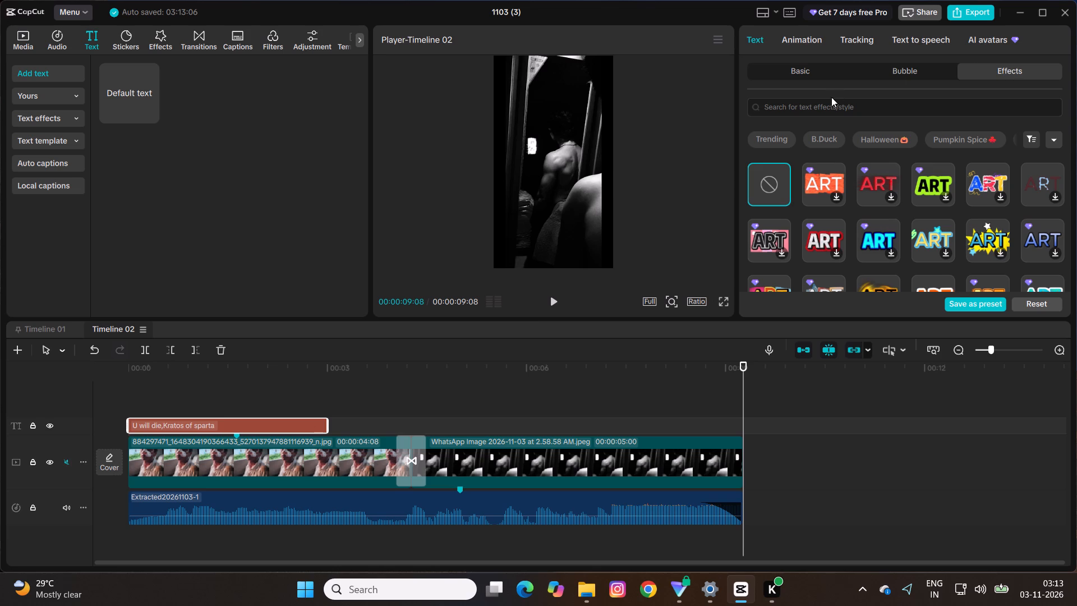
left_click(60, 121)
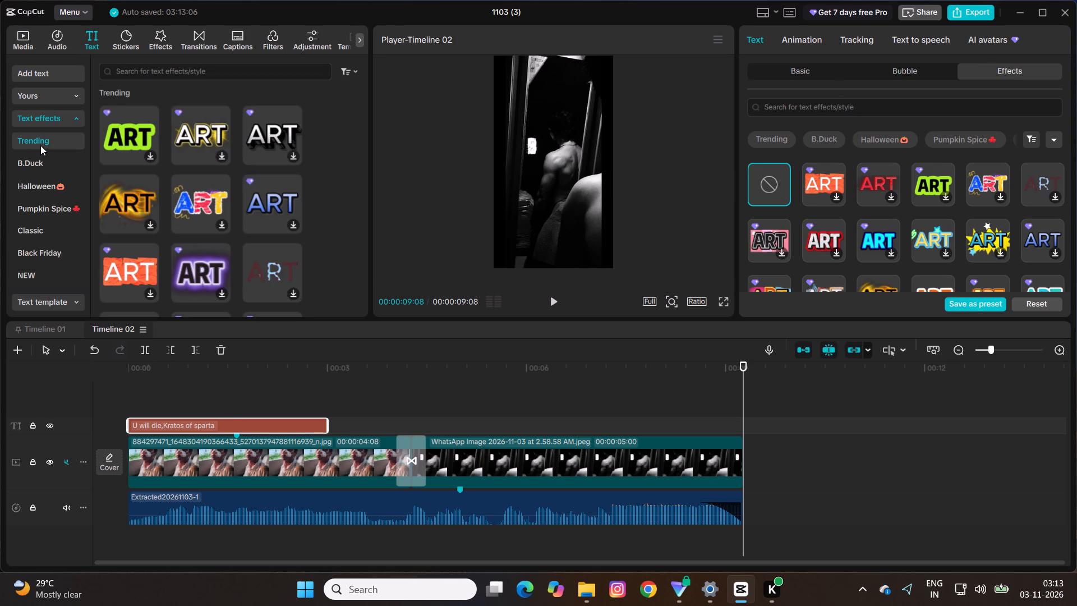
scroll(36, 214, "down", 2)
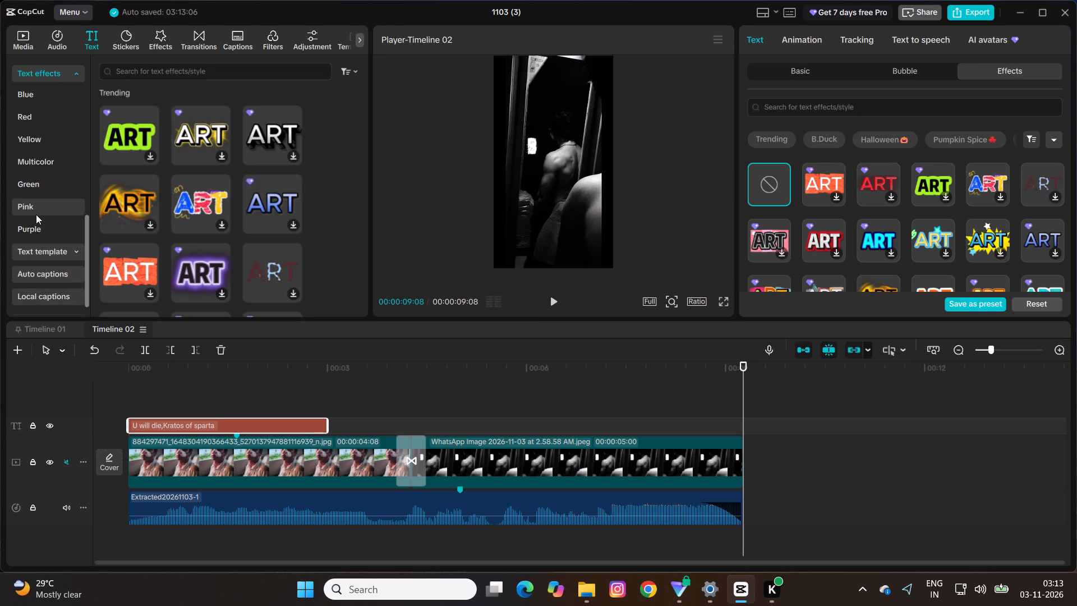
scroll(36, 214, "down", 1)
left_click(51, 256)
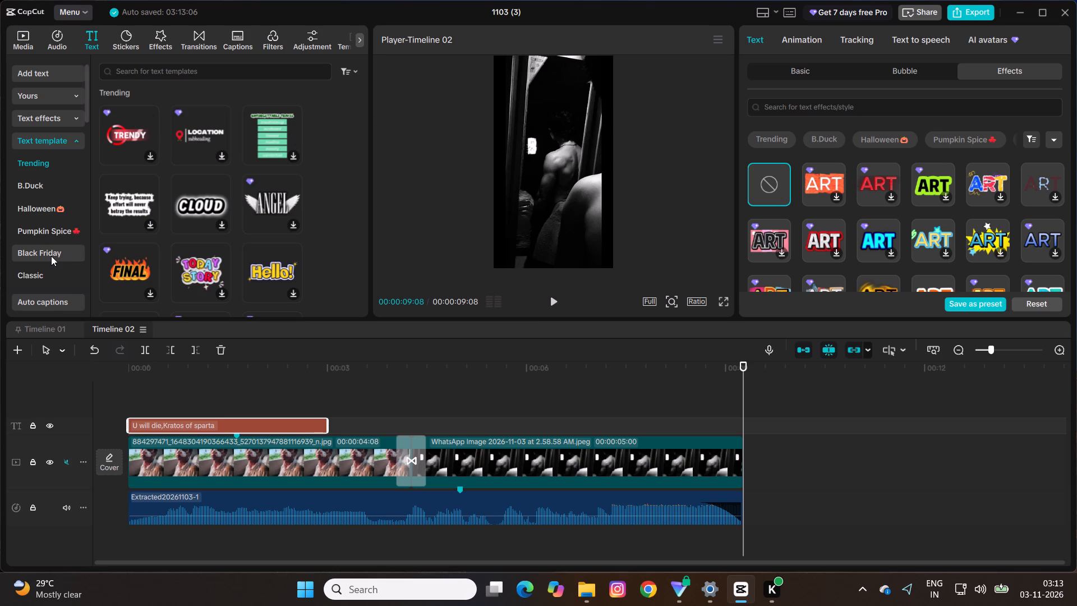
scroll(208, 255, "down", 1)
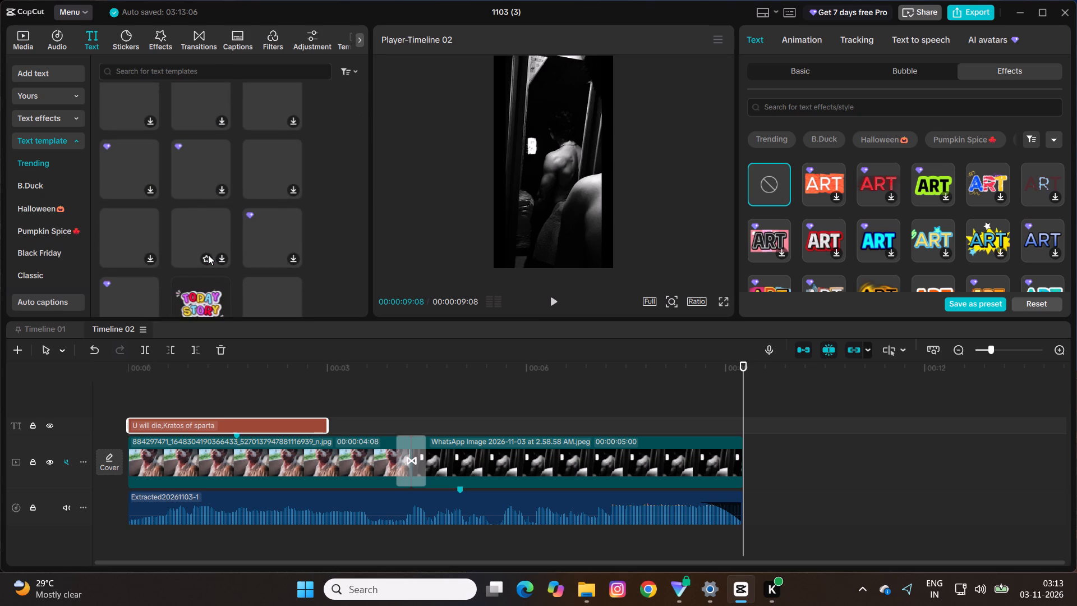
scroll(208, 255, "up", 1)
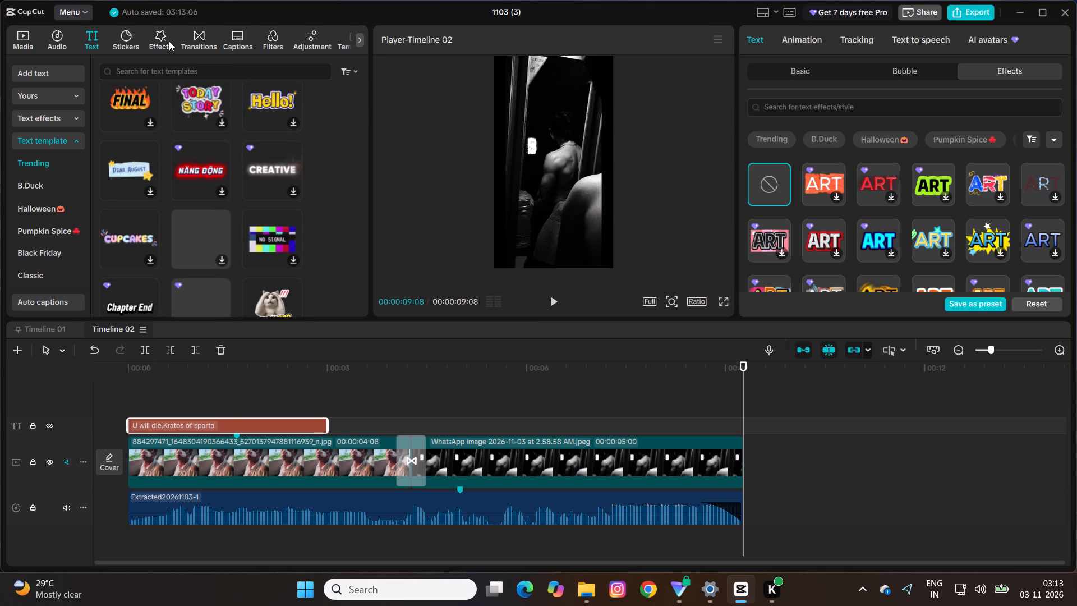
scroll(60, 197, "down", 2)
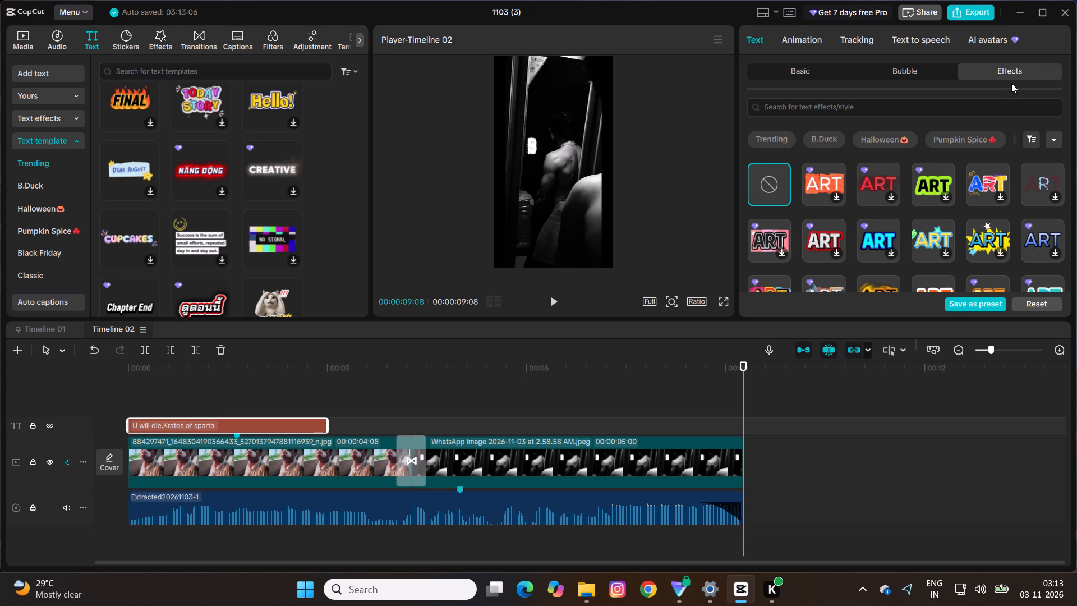
scroll(941, 175, "down", 2)
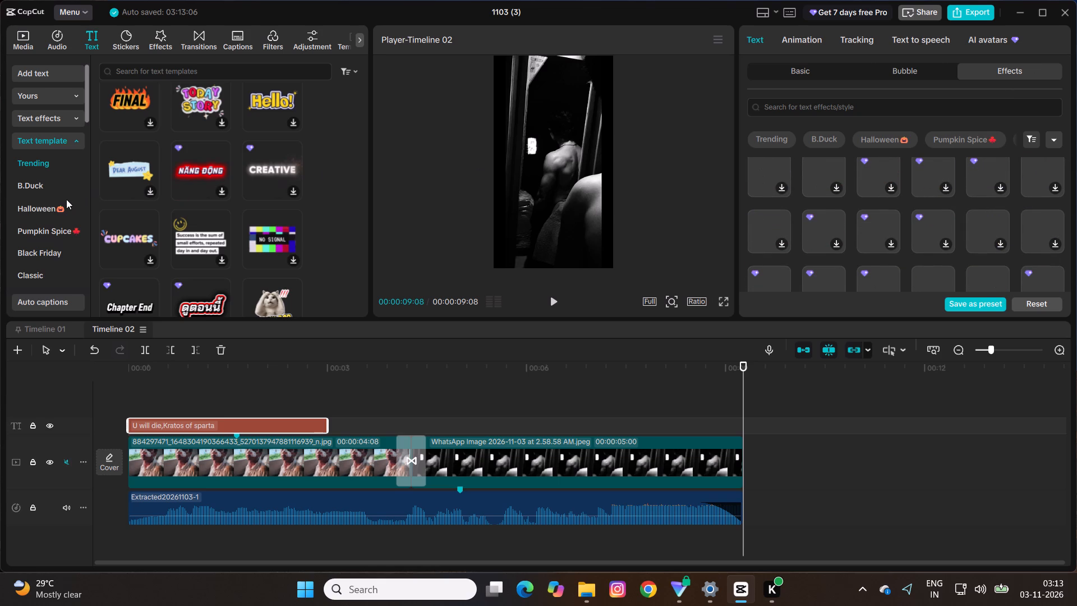
scroll(43, 205, "down", 3)
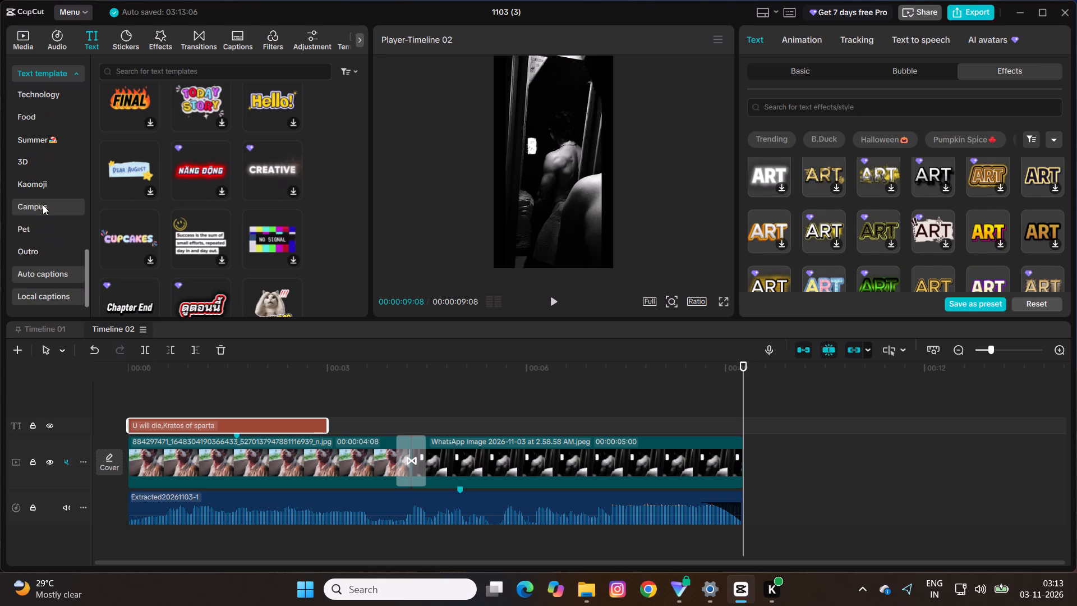
scroll(43, 205, "down", 2)
scroll(43, 205, "up", 8)
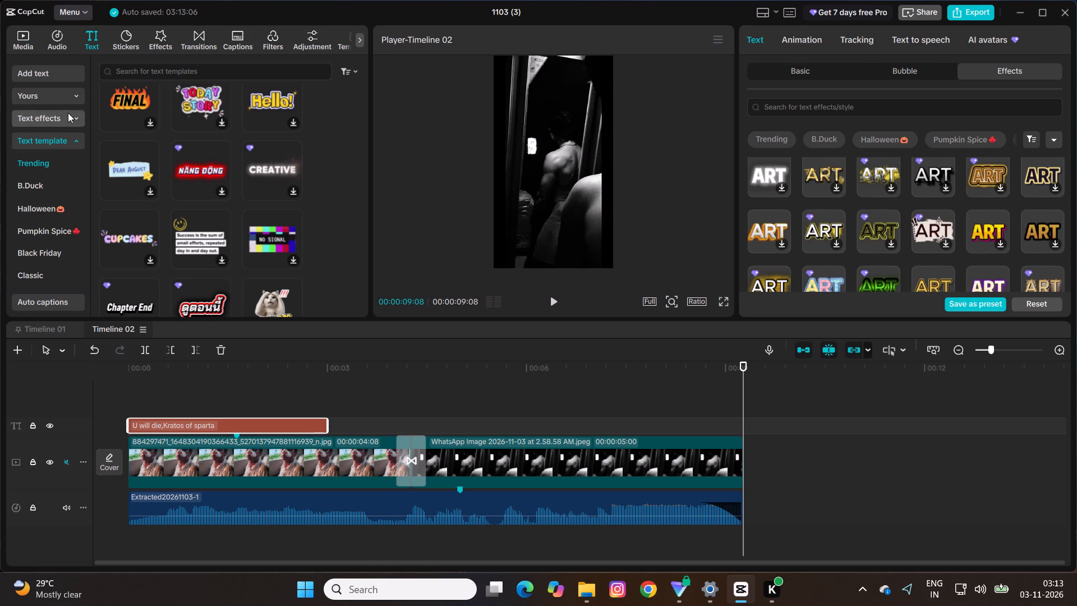
left_click(71, 126)
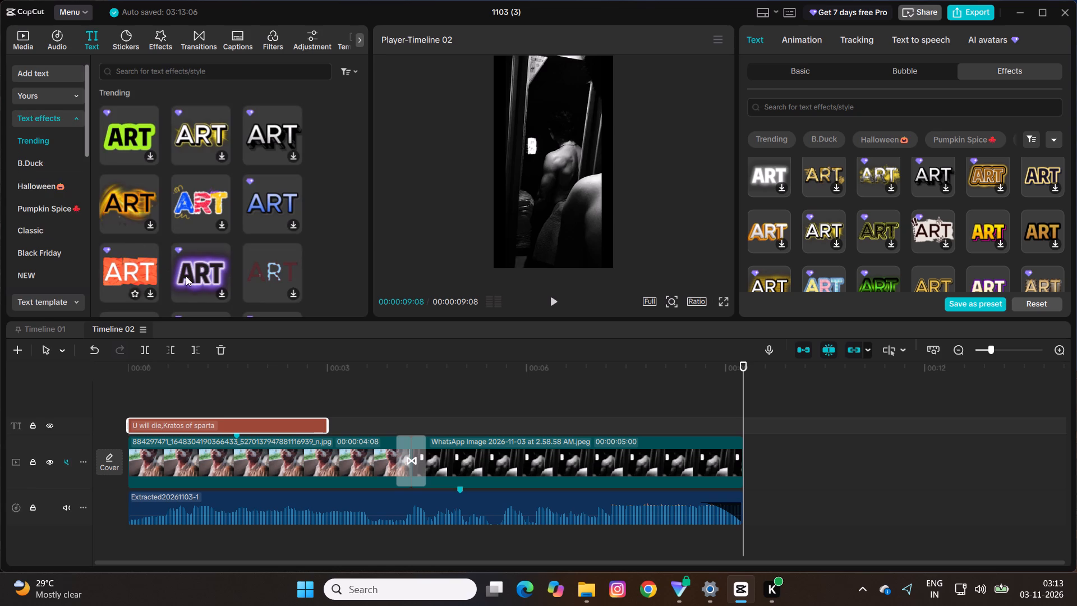
left_click(69, 120)
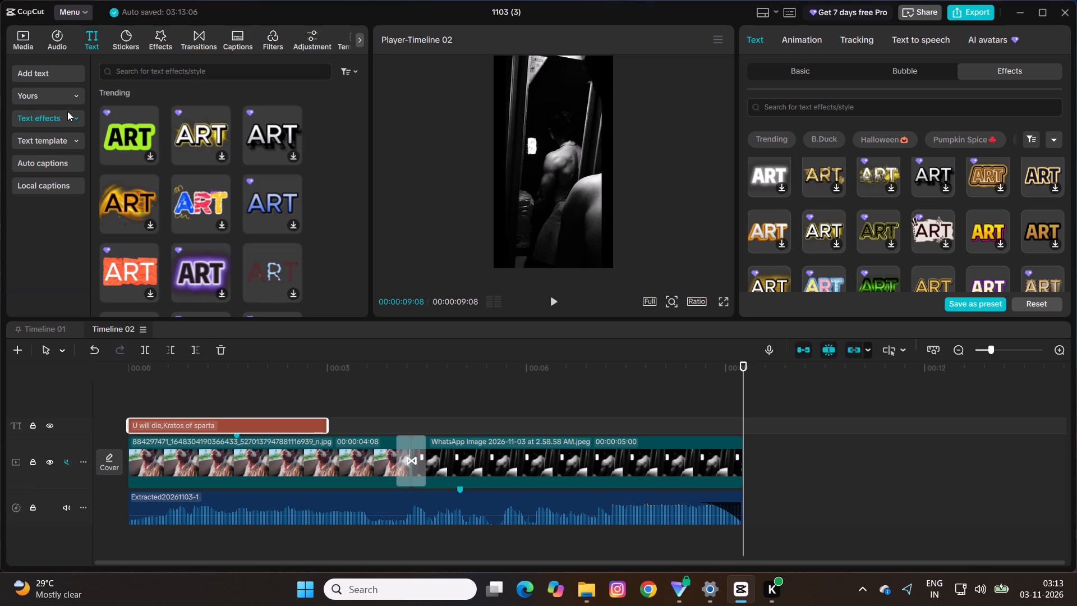
scroll(67, 111, "up", 1)
scroll(884, 229, "down", 4)
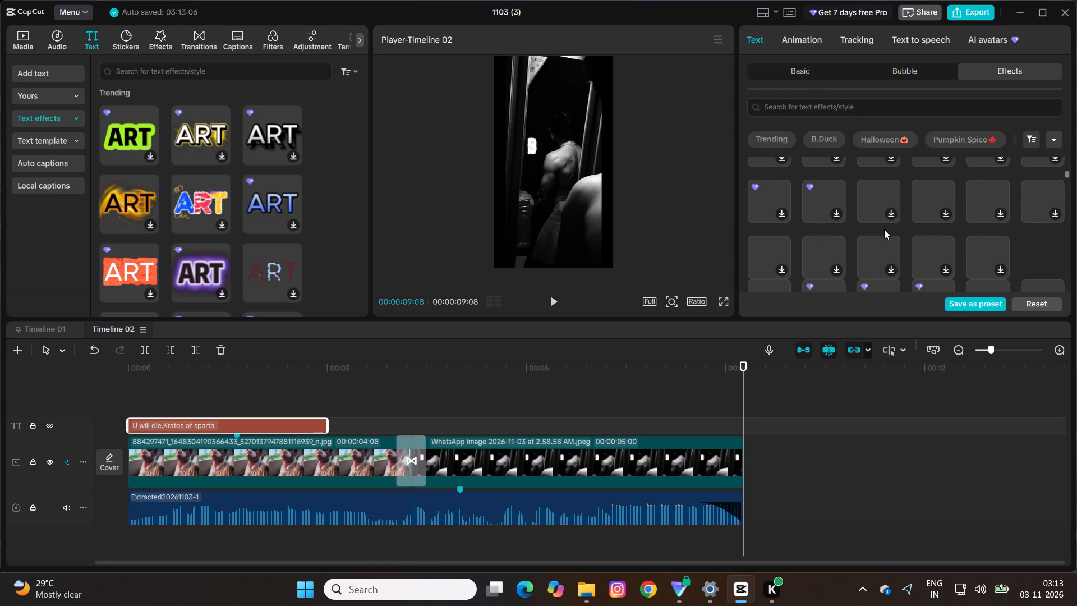
scroll(884, 229, "down", 1)
left_click(922, 75)
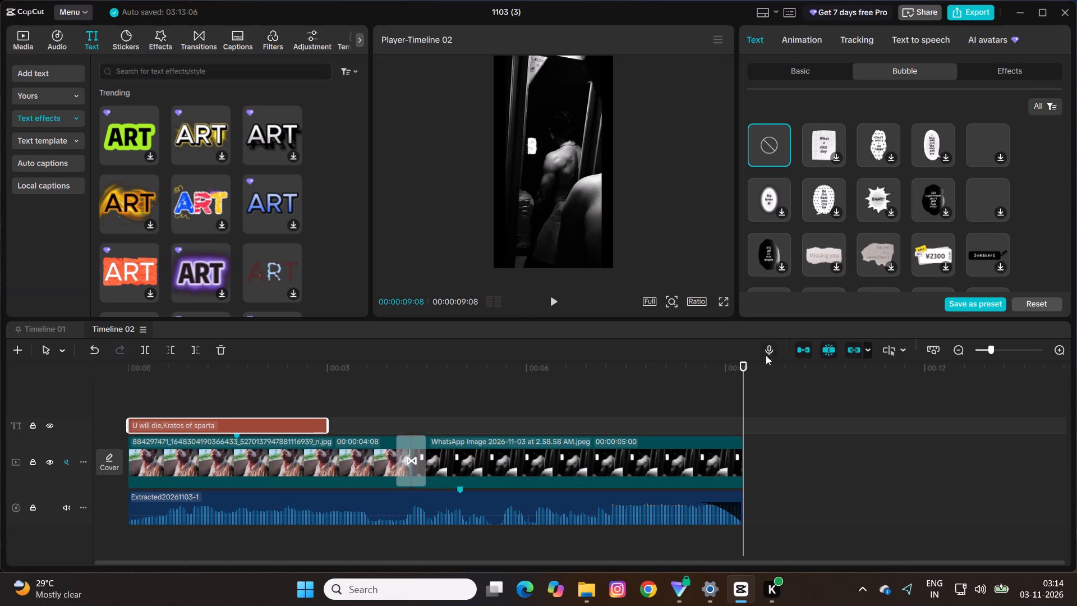
Return the playhead to 00:00 and move the title from the frame's middle up to near its upper edge, centred horizontally.
left_click_drag(743, 361, 38, 404)
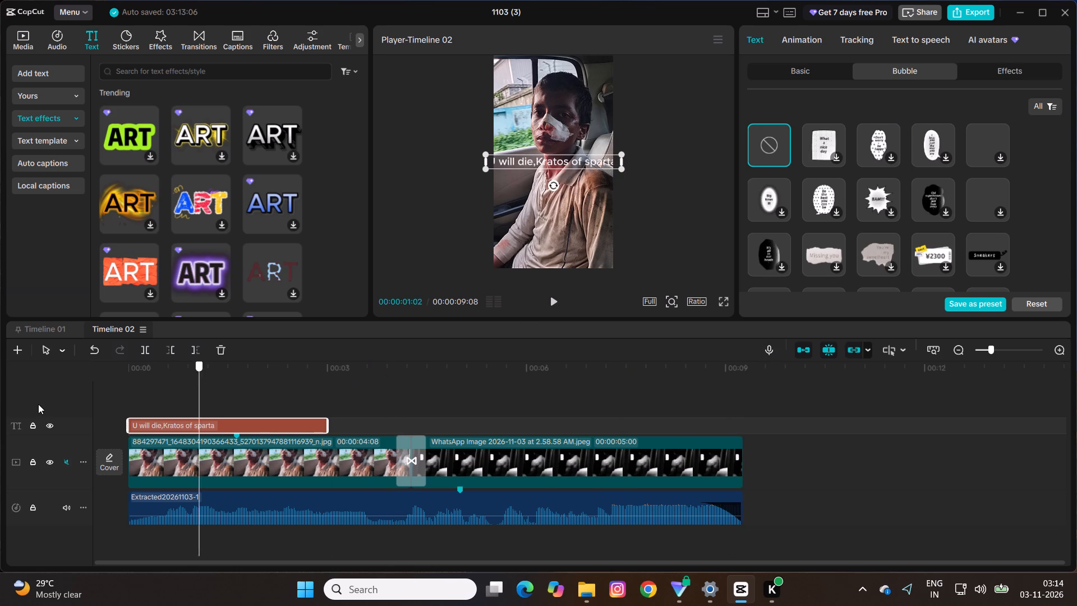
left_click_drag(38, 404, 33, 405)
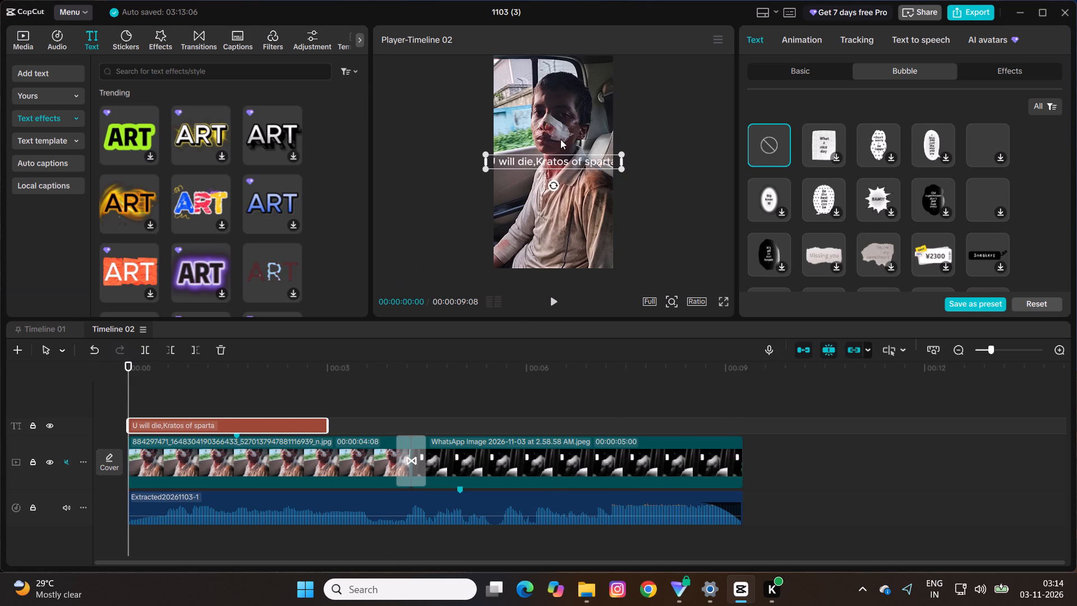
left_click_drag(553, 163, 558, 87)
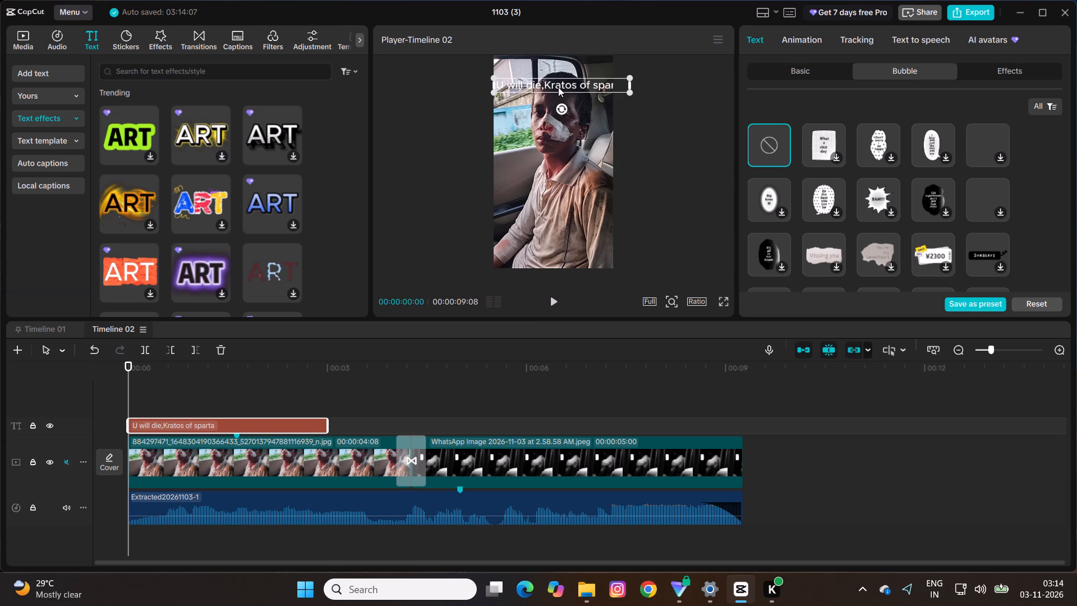
left_click_drag(558, 87, 551, 75)
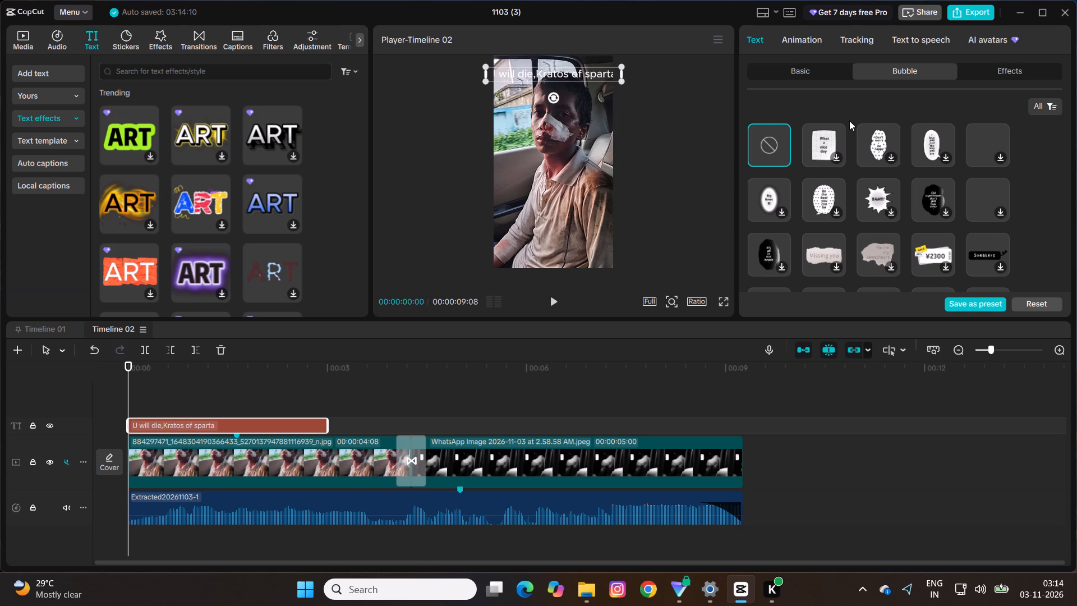
Reduce the title's font size to 12.
scroll(849, 121, "up", 4)
left_click(782, 62)
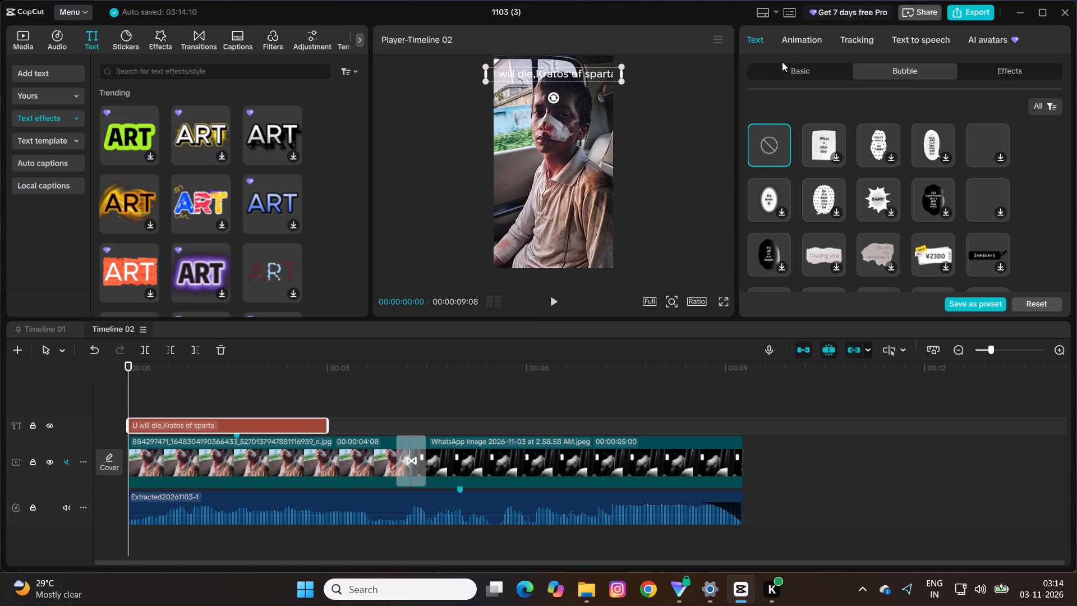
left_click(782, 62)
left_click(782, 71)
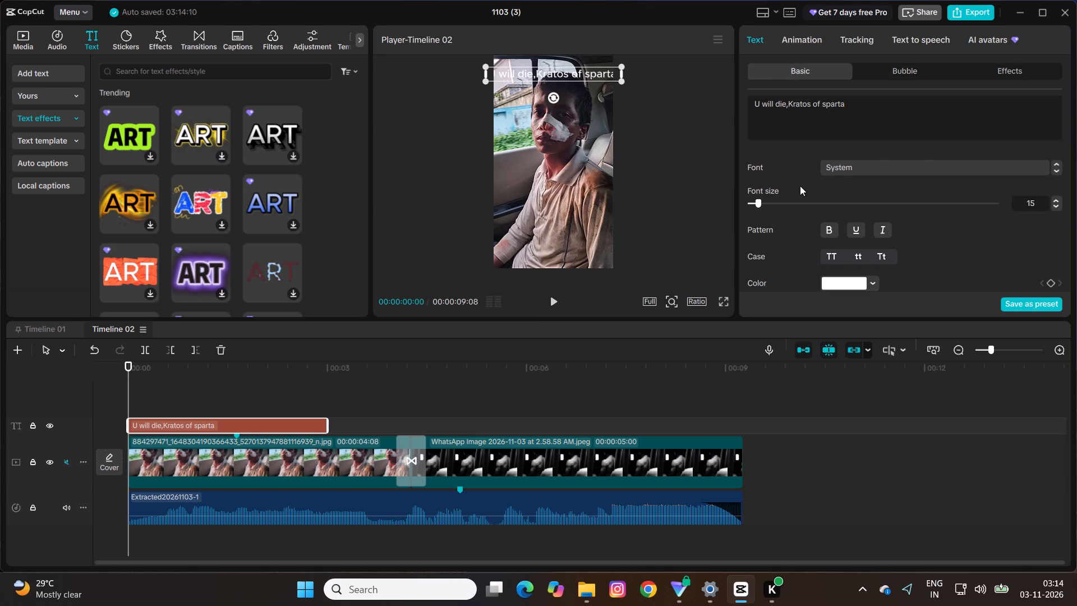
key("Left")
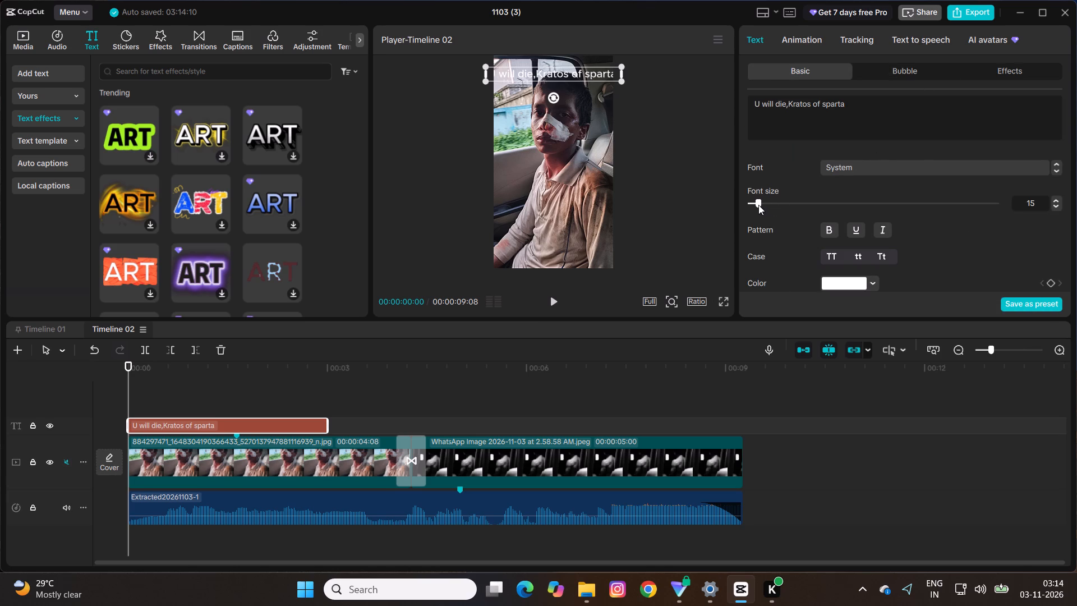
left_click(758, 205)
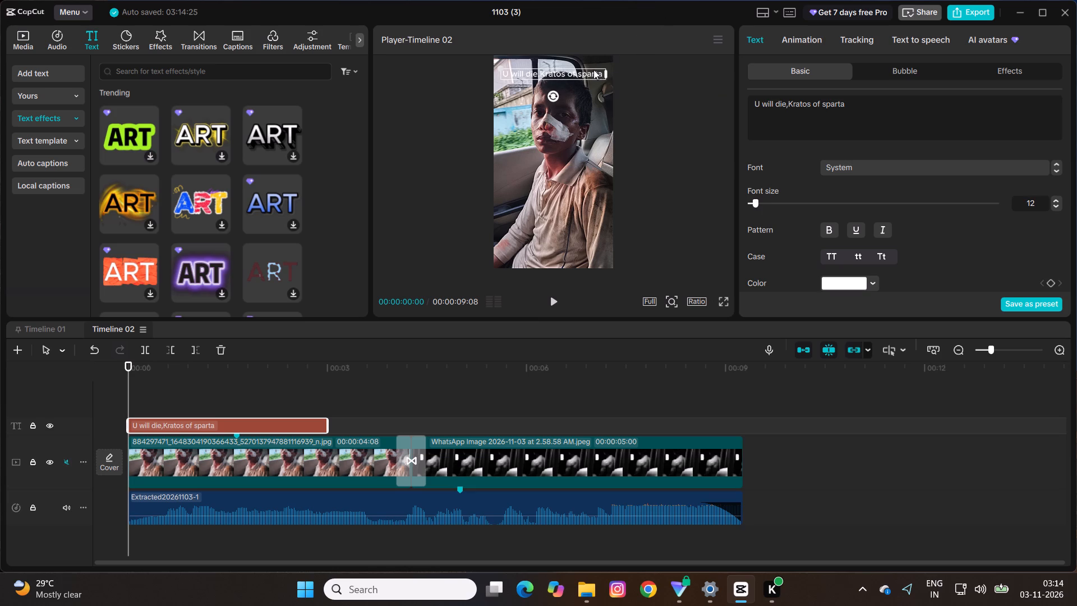
Move the title slightly higher so it sits just below the upper edge of the video frame, centred horizontally.
left_click_drag(593, 71, 593, 70)
left_click_drag(593, 70, 590, 53)
left_click_drag(592, 59, 599, 68)
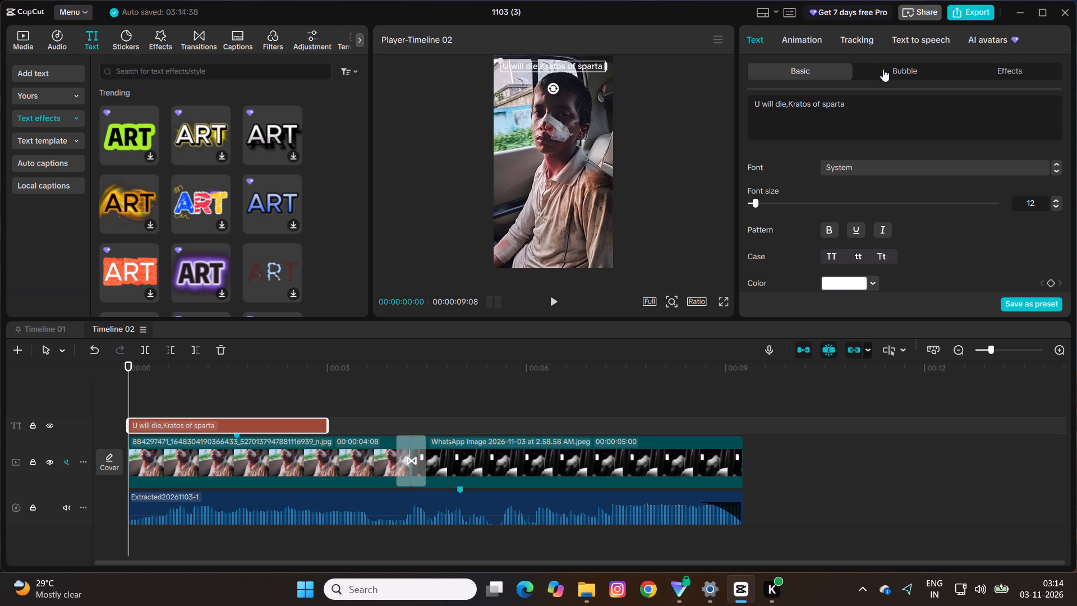
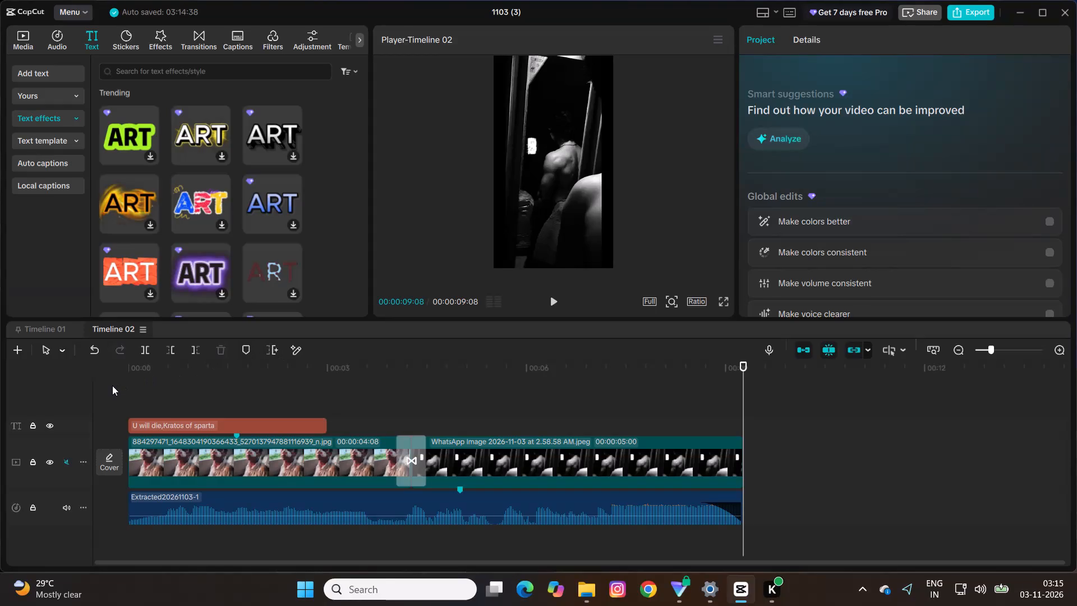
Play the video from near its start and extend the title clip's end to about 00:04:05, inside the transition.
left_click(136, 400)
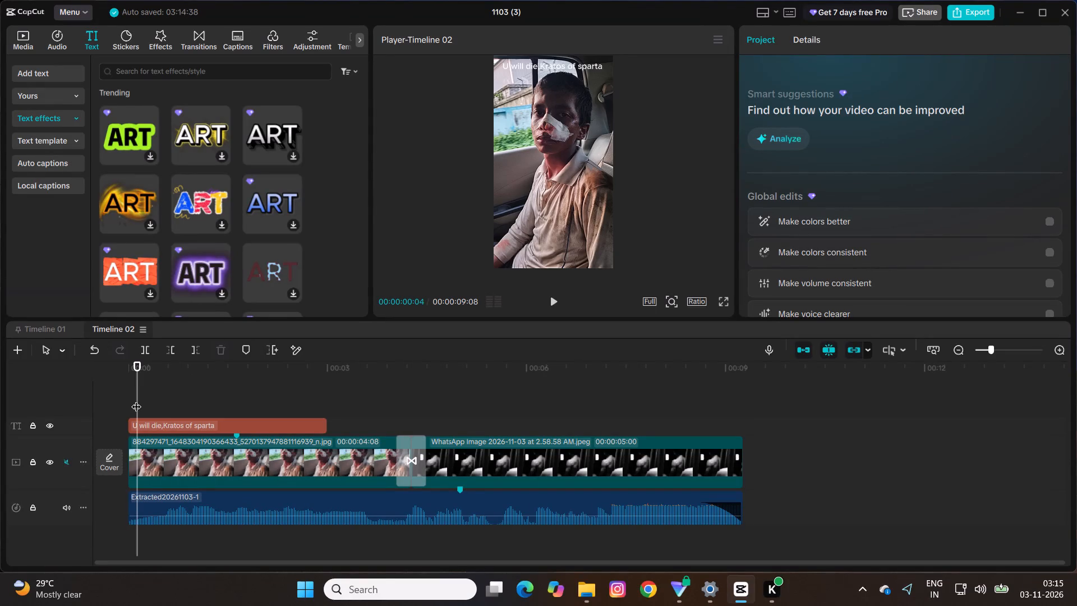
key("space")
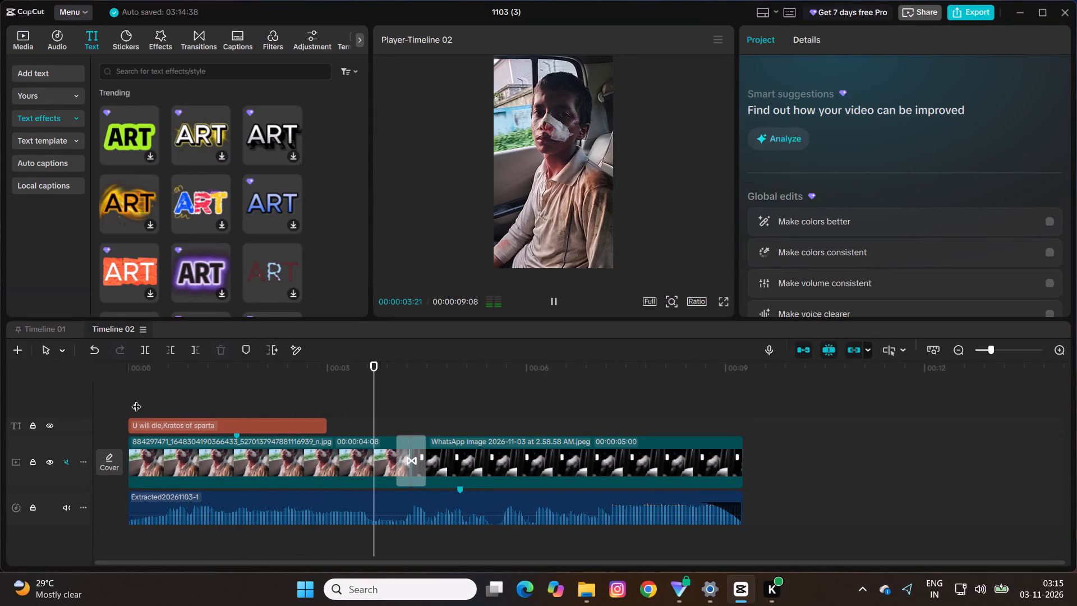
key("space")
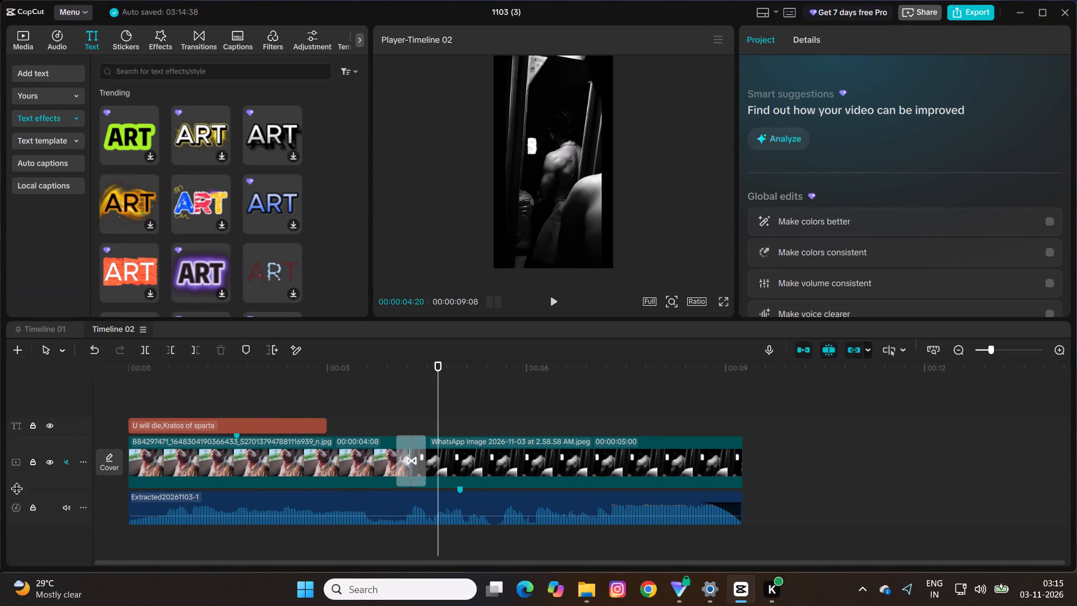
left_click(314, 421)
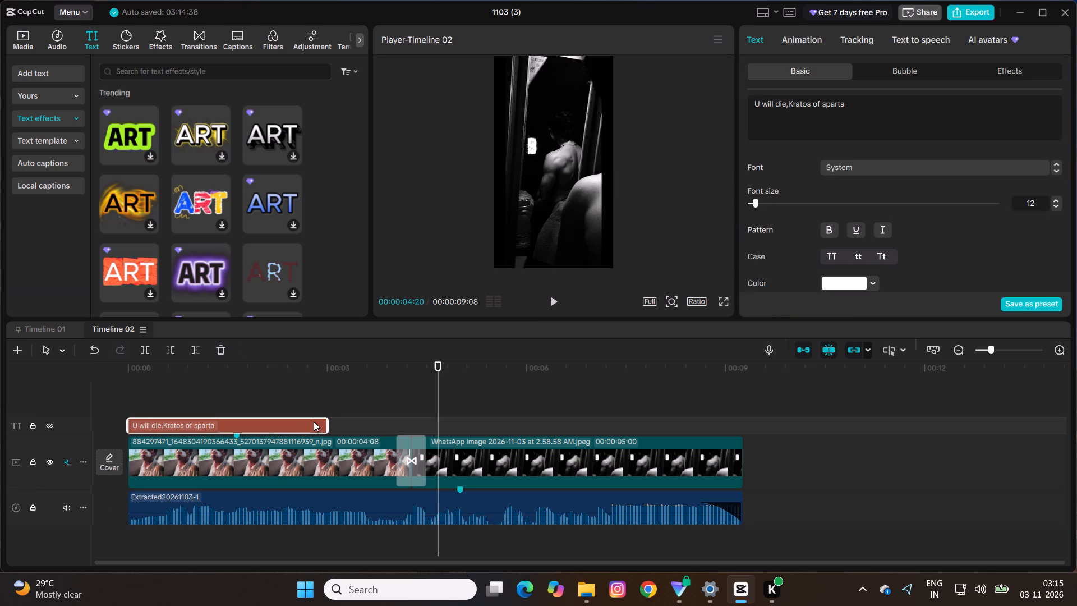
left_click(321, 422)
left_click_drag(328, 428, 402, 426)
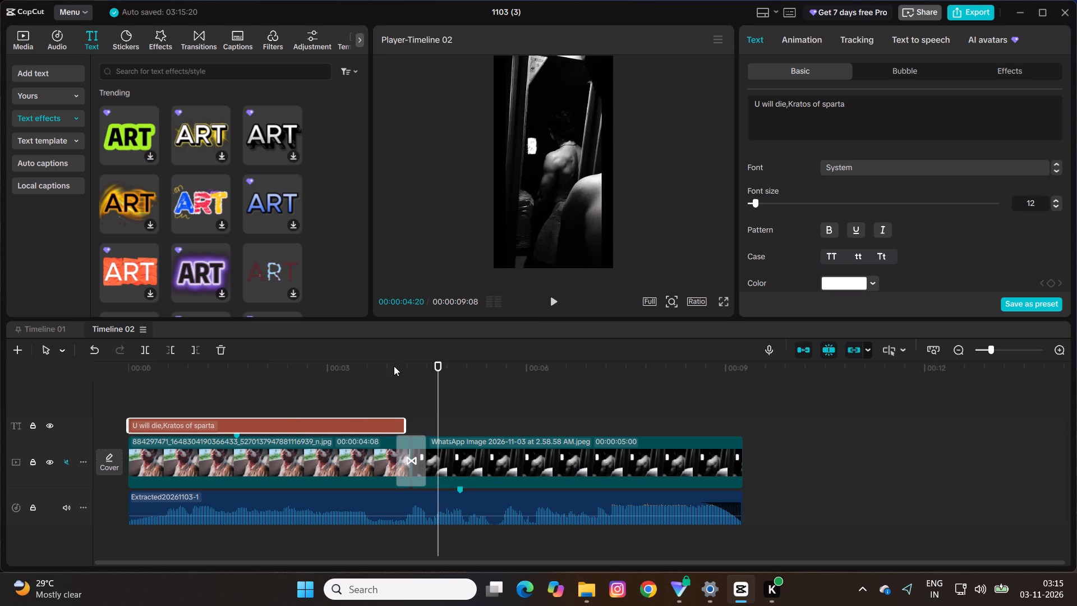
Replay the audio between about 00:02 and 00:03:20 repeatedly to find where the spoken title line ends.
left_click_drag(438, 364, 277, 376)
key("space")
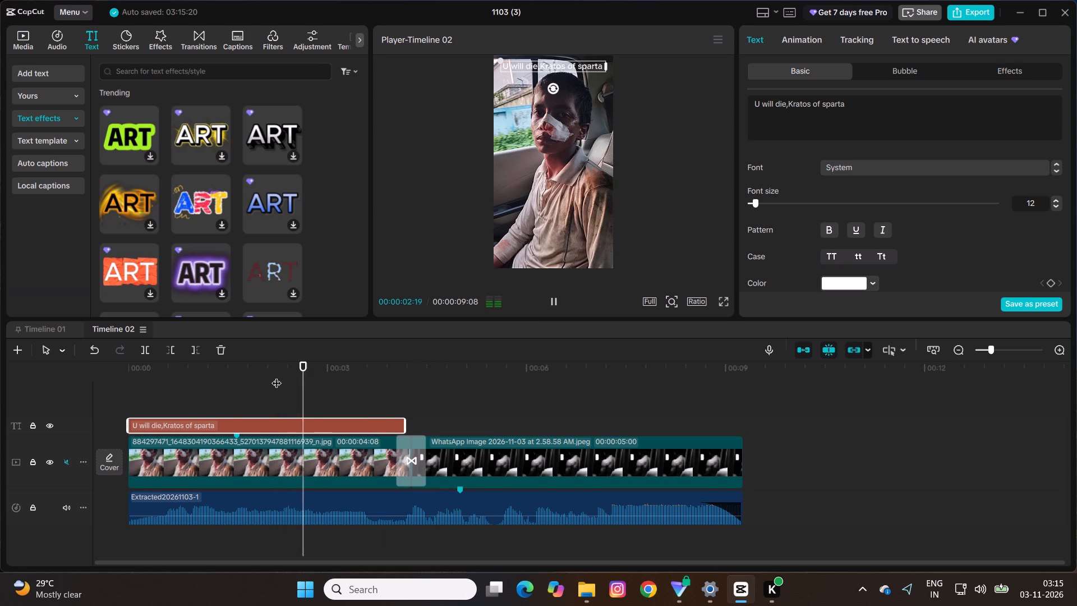
key("space")
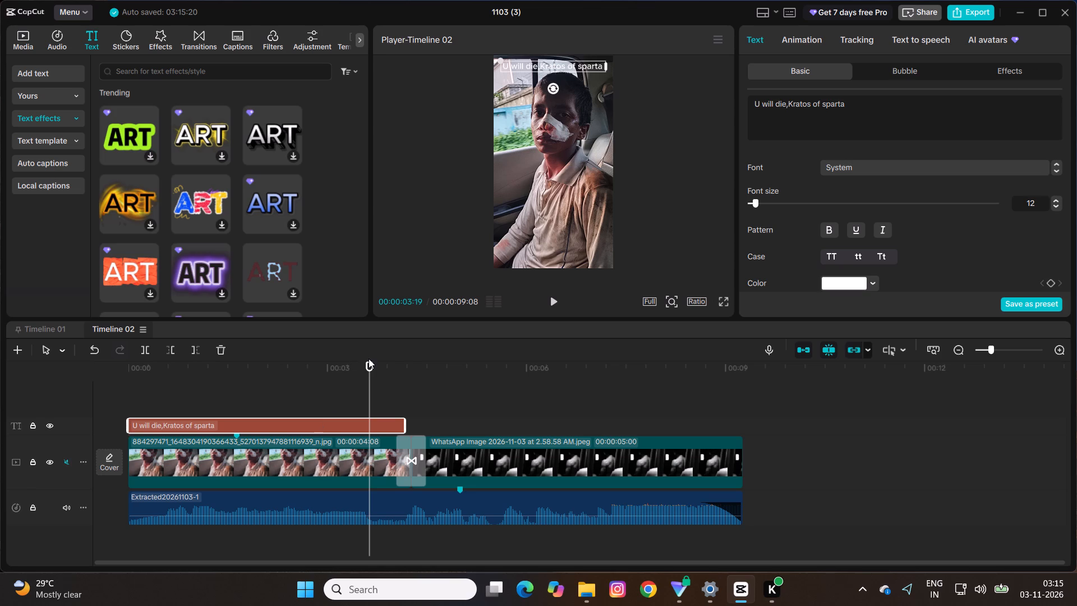
key("Left")
key("Left")
key("Left")
key("Left")
key("Left")
key("Left")
key("Left")
key("Left")
key("Left")
key("Left")
key("Left")
key("Left")
key("Left")
key("Left")
key("Left")
key("Left")
key("Left")
key("Left")
key("Left")
key("Left")
key("Left")
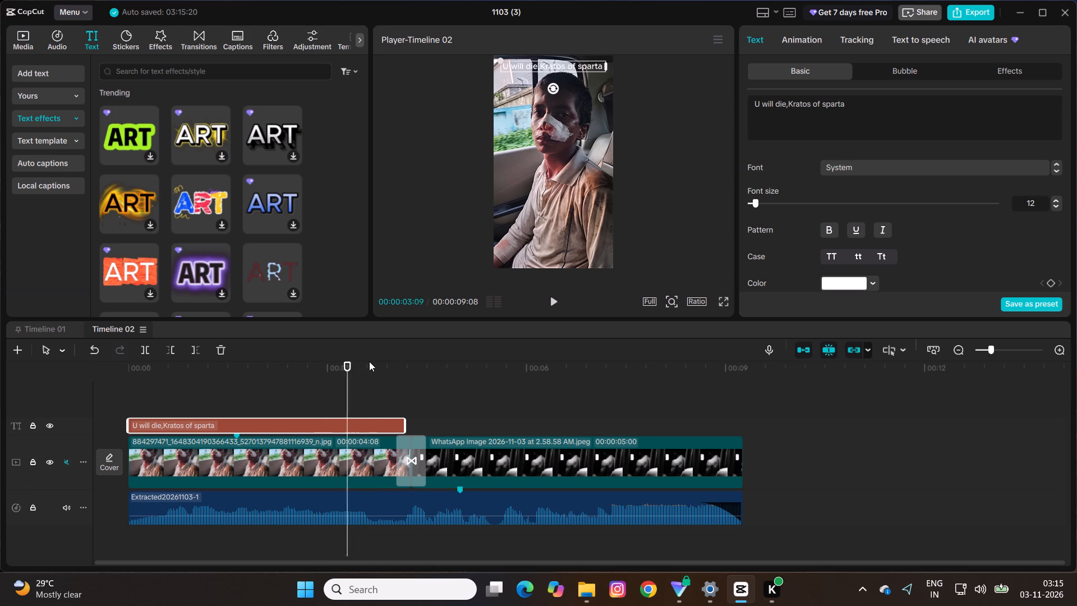
key("space")
key("space")
key("Left")
key("Left")
key("Left")
key("Left")
key("Left")
key("Left")
key("Left")
key("Left")
key("Left")
key("Left")
key("Left")
key("Left")
key("Left")
key("Left")
key("Left")
key("Left")
key("Left")
key("Left")
key("Left")
key("Left")
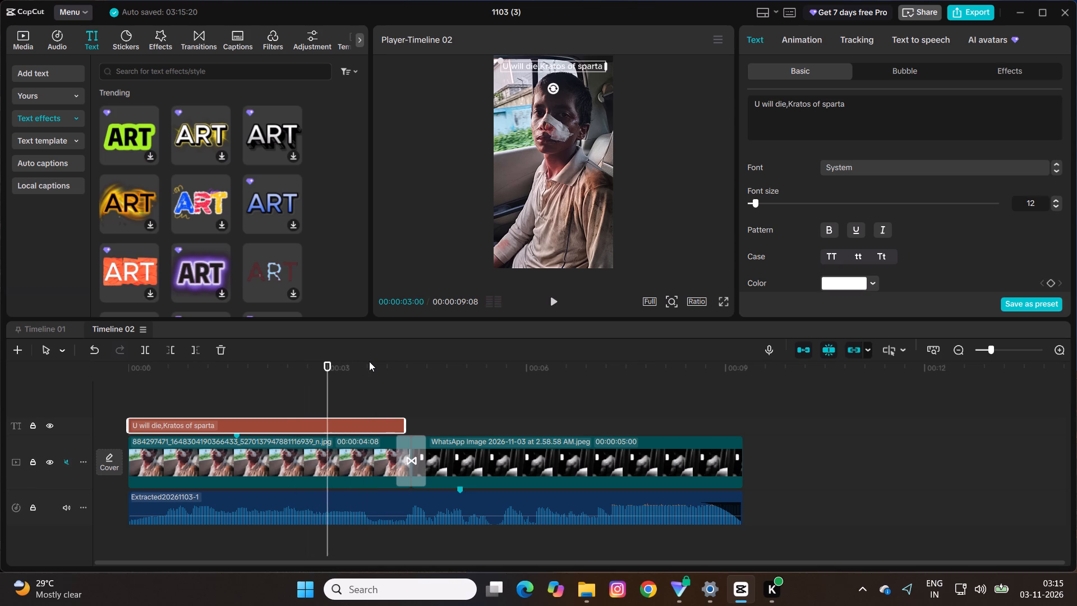
key("space")
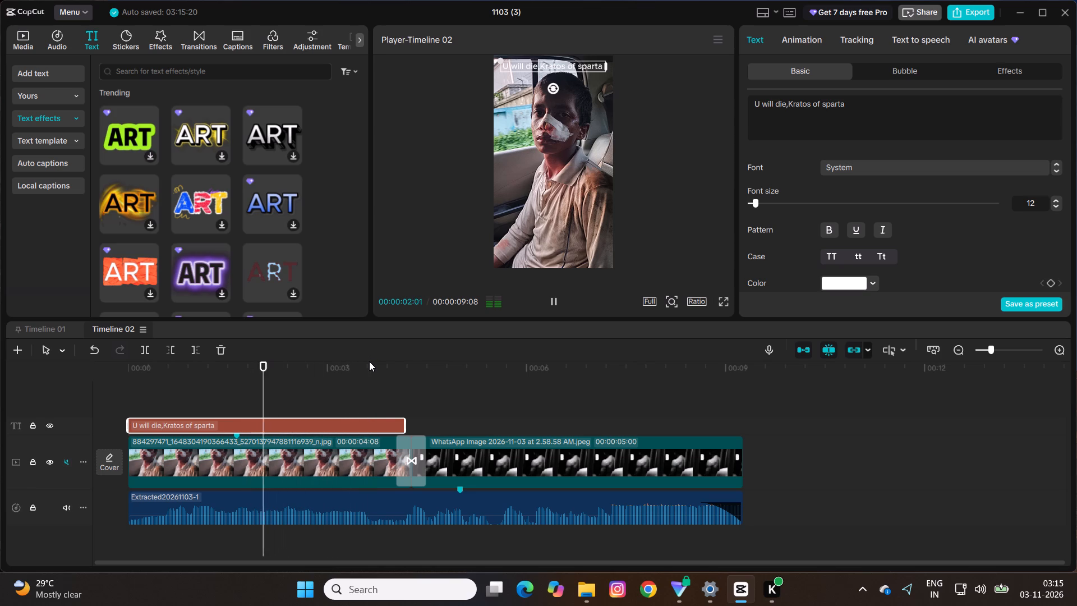
key("space")
key("space")
key("space")
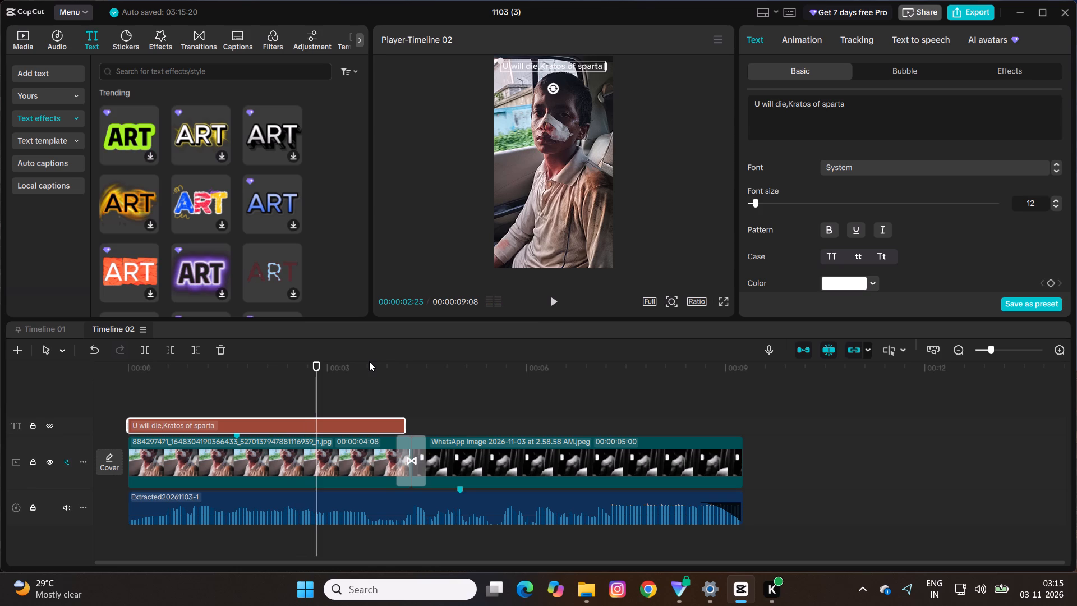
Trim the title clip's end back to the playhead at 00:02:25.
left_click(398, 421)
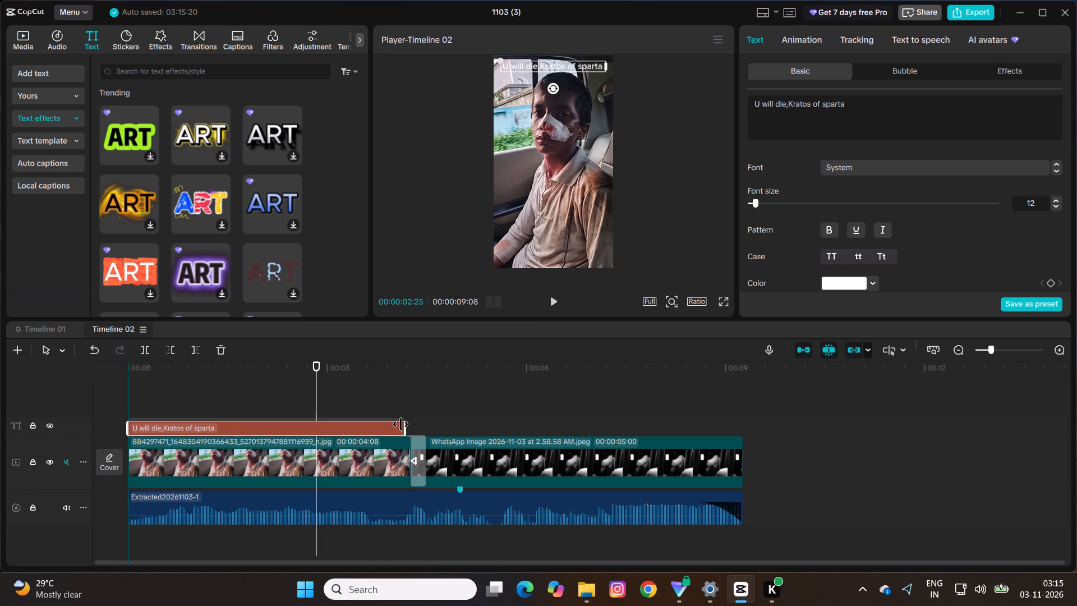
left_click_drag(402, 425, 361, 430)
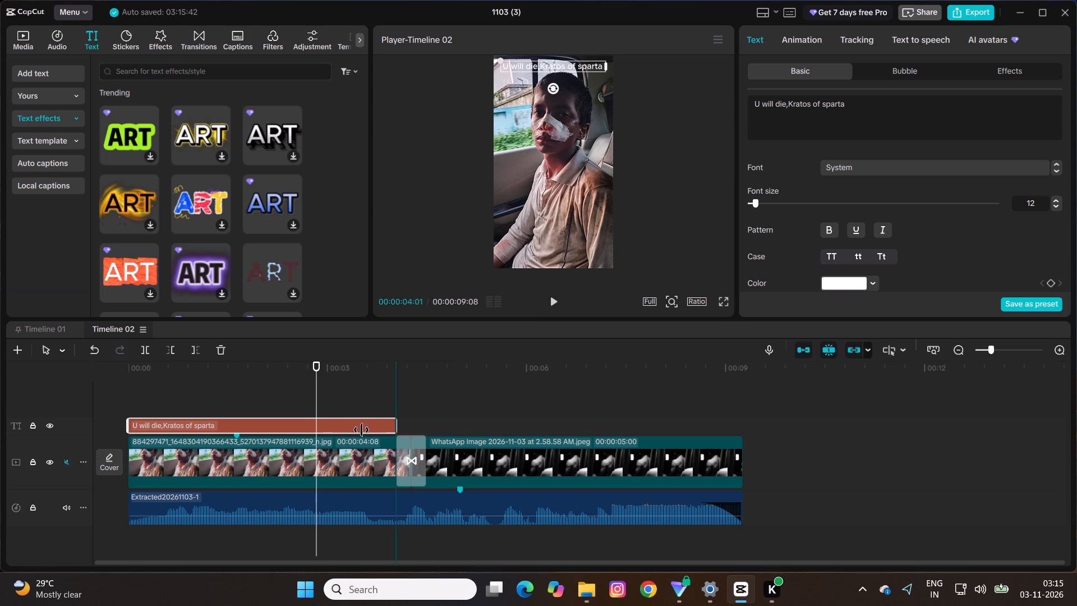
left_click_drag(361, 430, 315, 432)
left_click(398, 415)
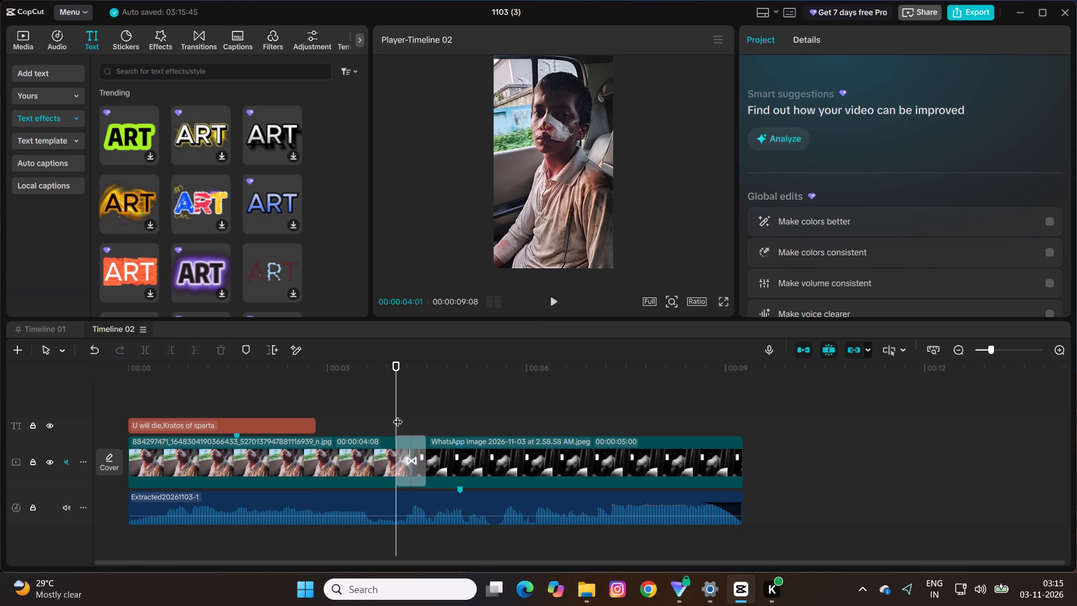
Replay from about 00:01 and lengthen the title clip so it ends just before 00:03, checking its timing by playback.
left_click(196, 378)
key("space")
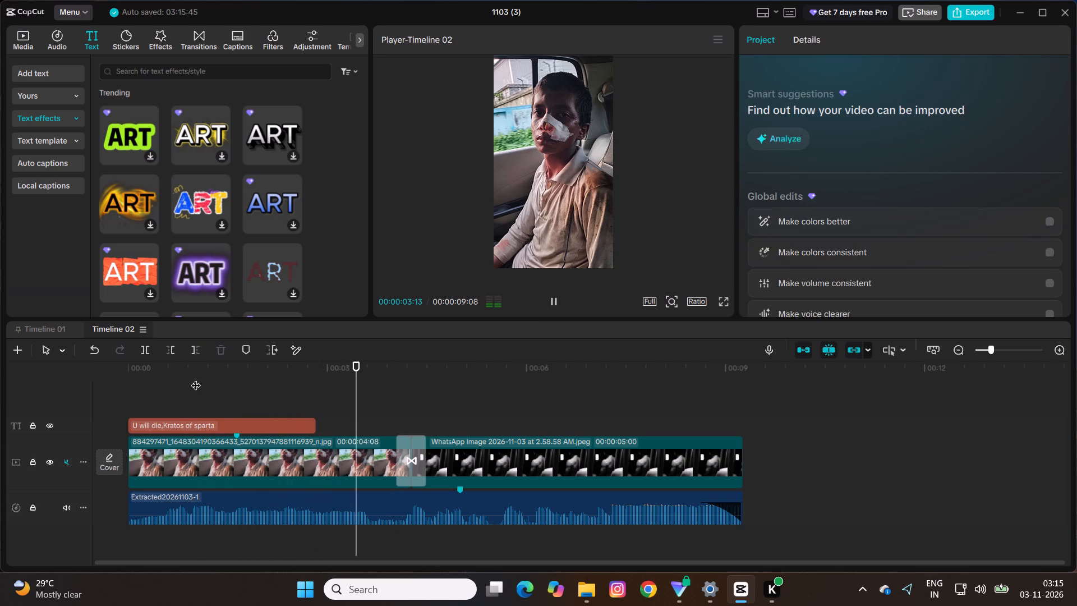
key("space")
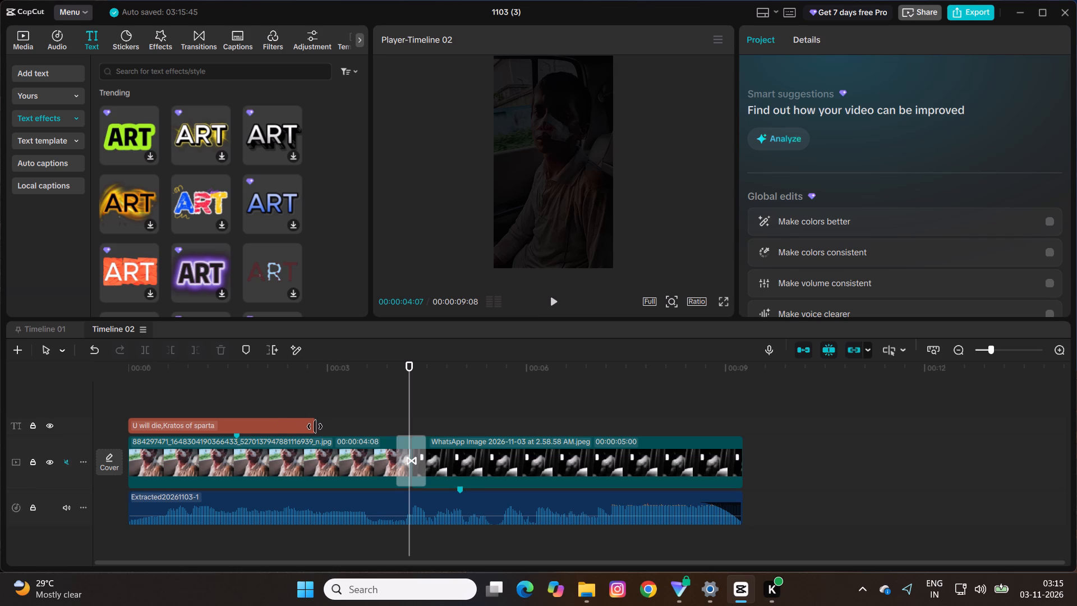
left_click_drag(314, 427, 324, 430)
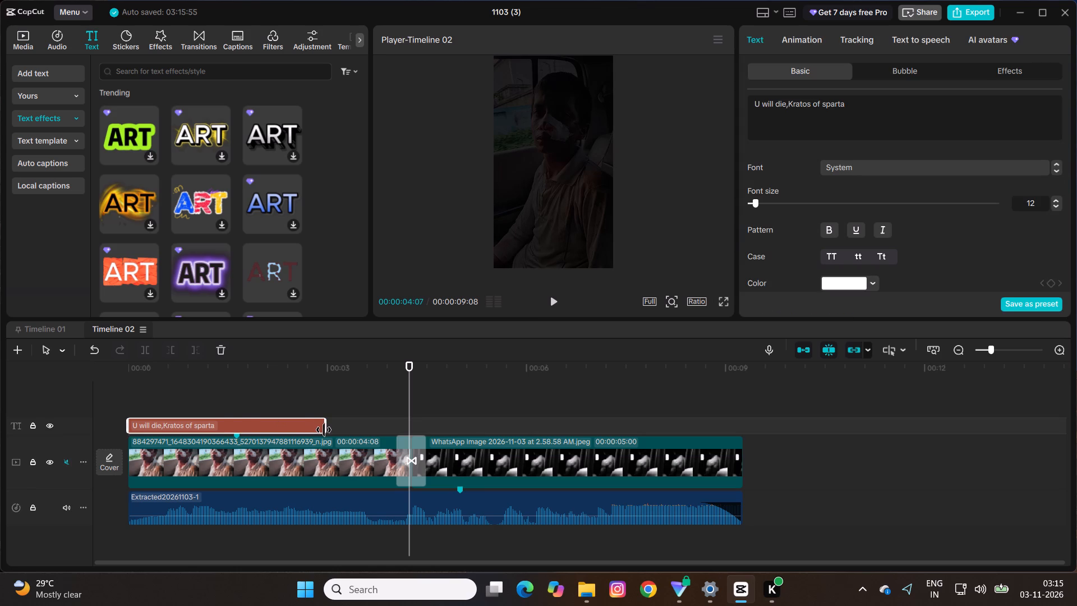
left_click(150, 400)
key("space")
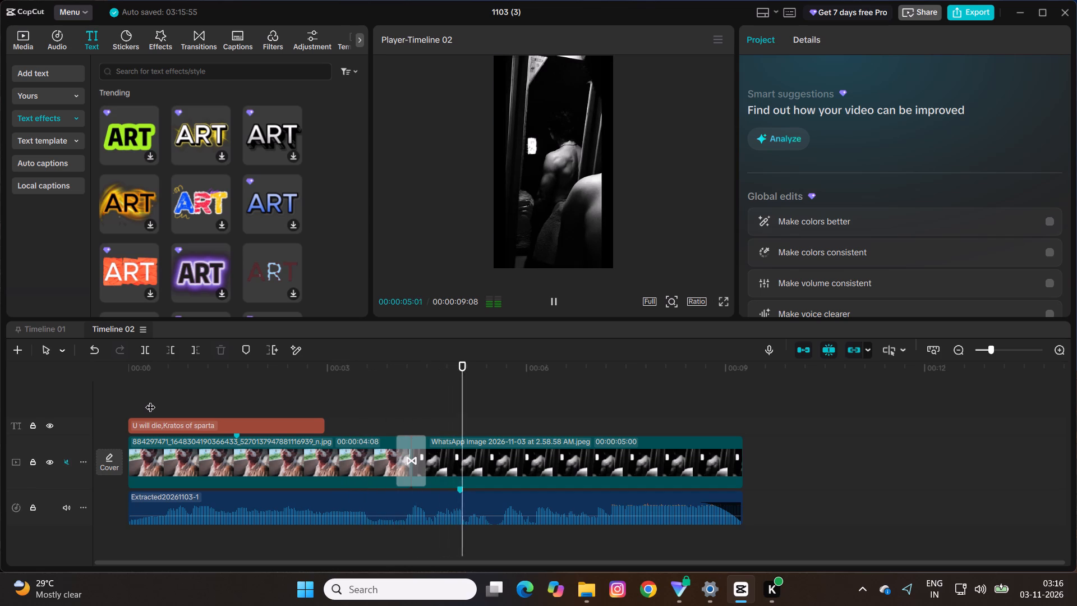
key("space")
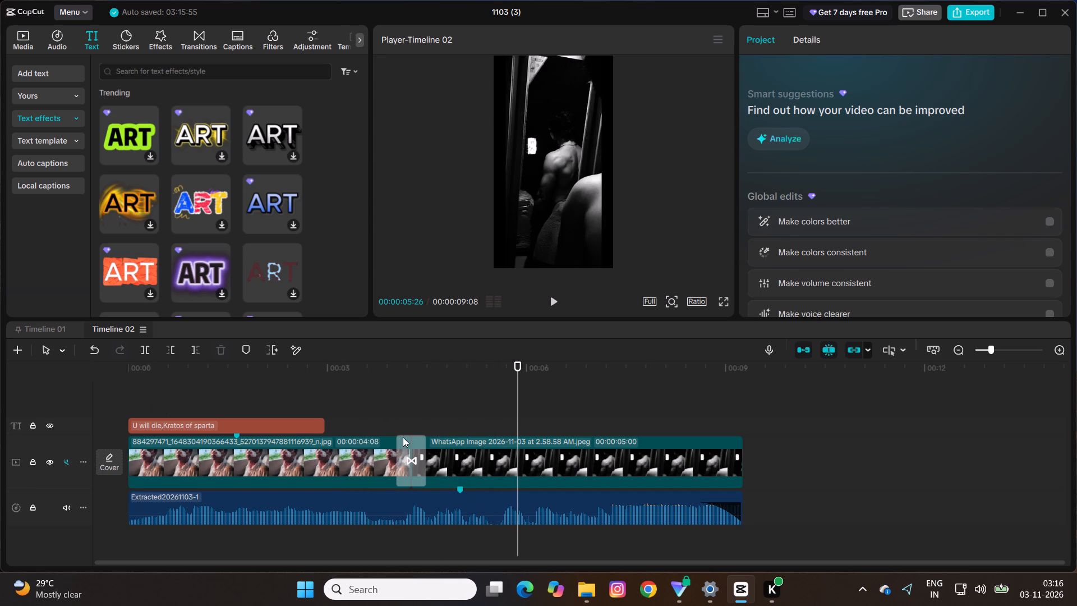
Add a default text clip at 00:04:15, where the transition into the second image ends.
left_click(439, 408)
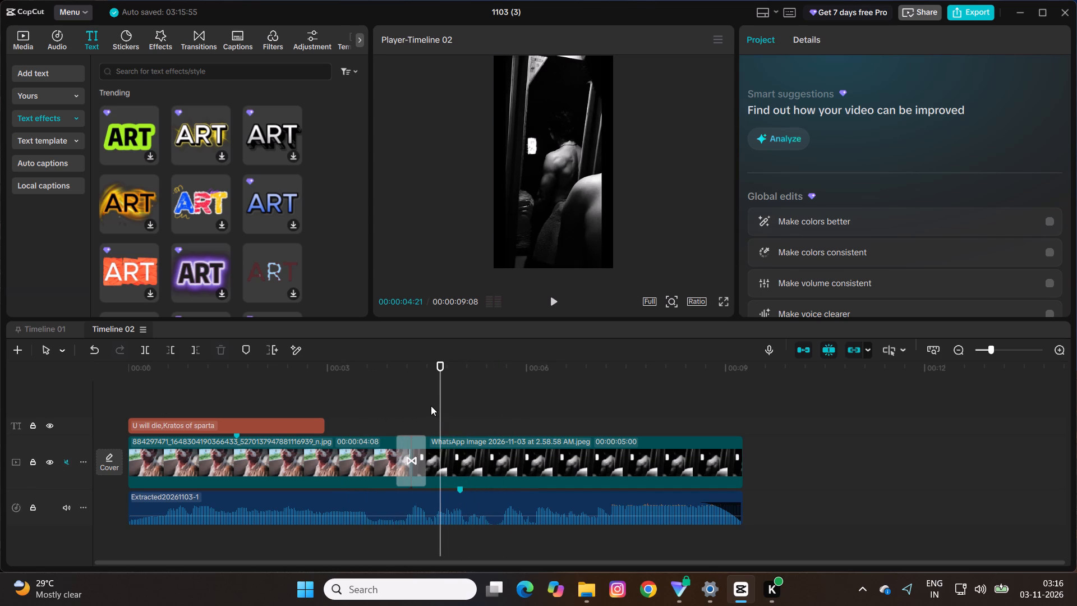
left_click(430, 405)
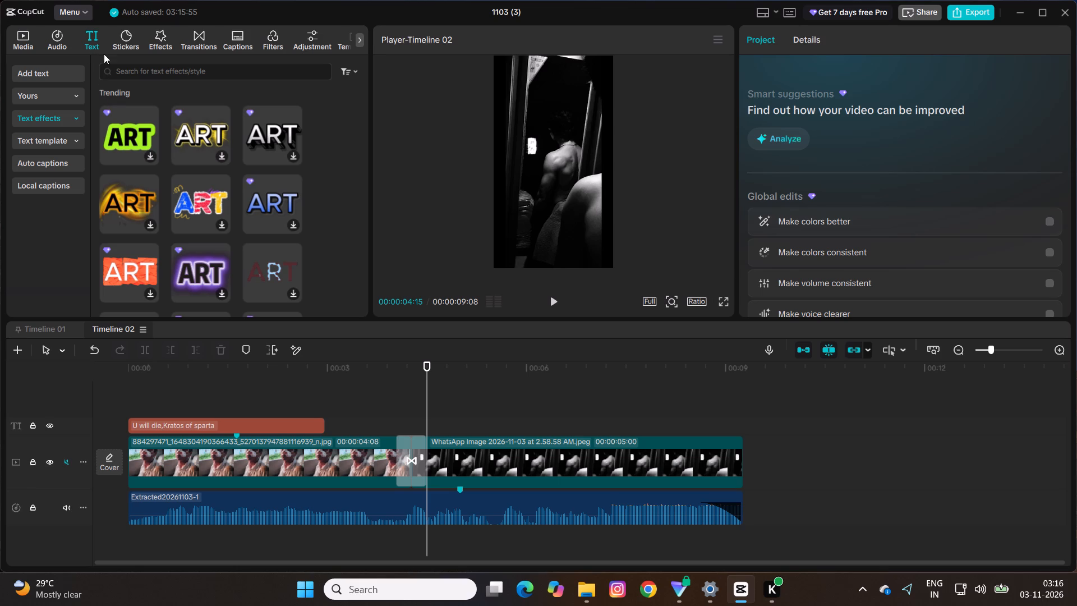
left_click(67, 77)
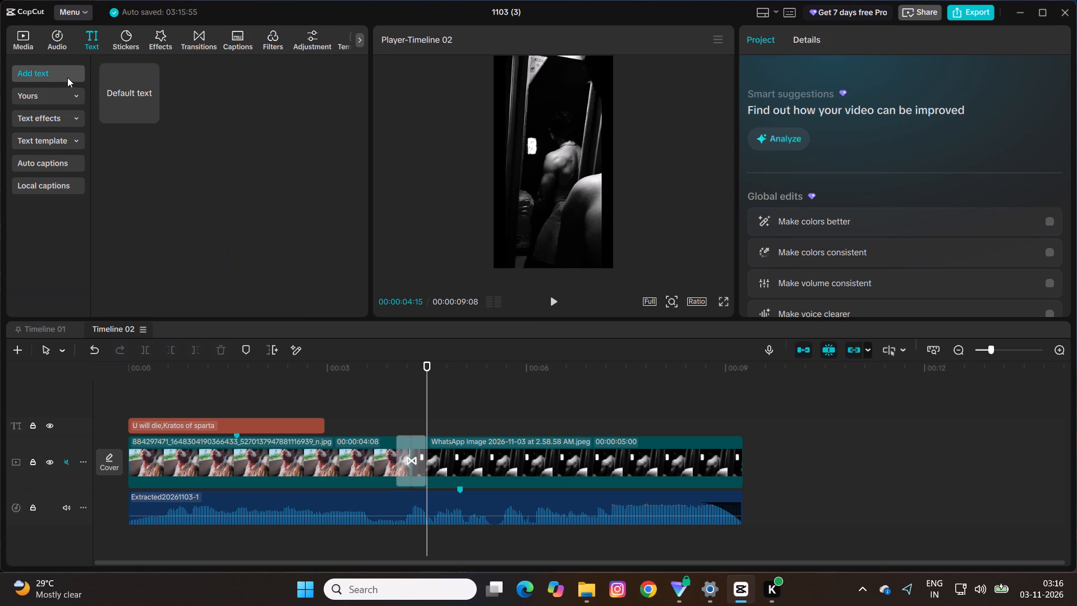
left_click(141, 108)
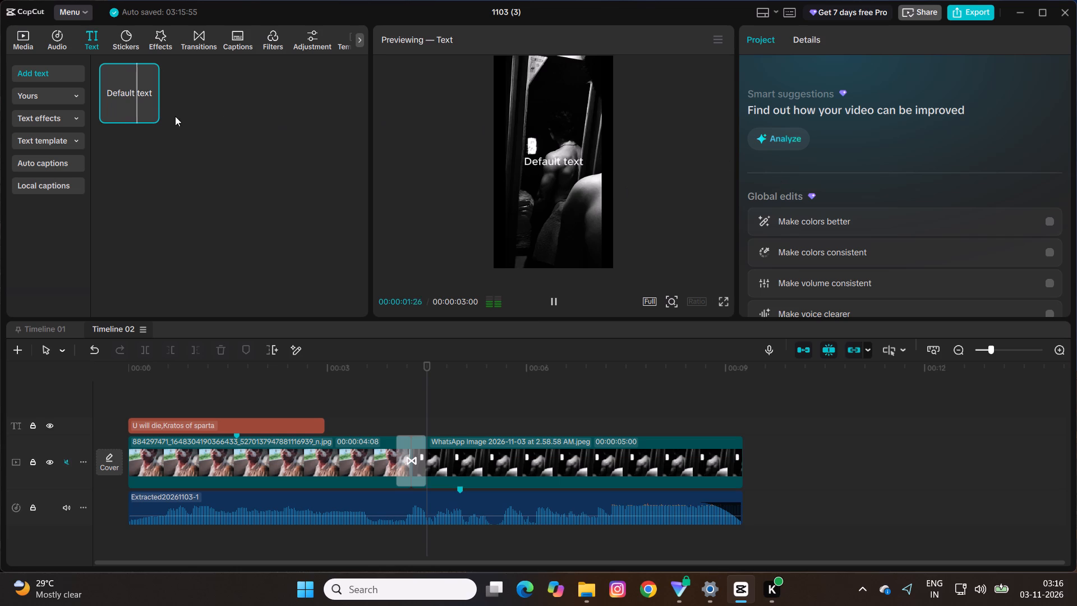
left_click(153, 116)
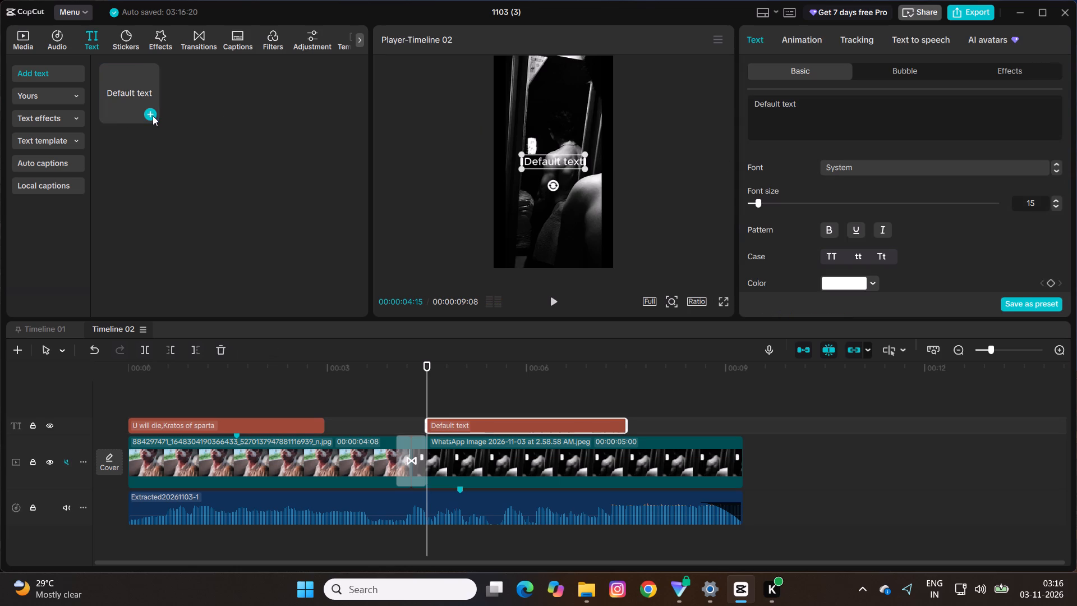
Replace the default wording of the second text clip with "Death can have me".
left_click(865, 99)
double_click(865, 99)
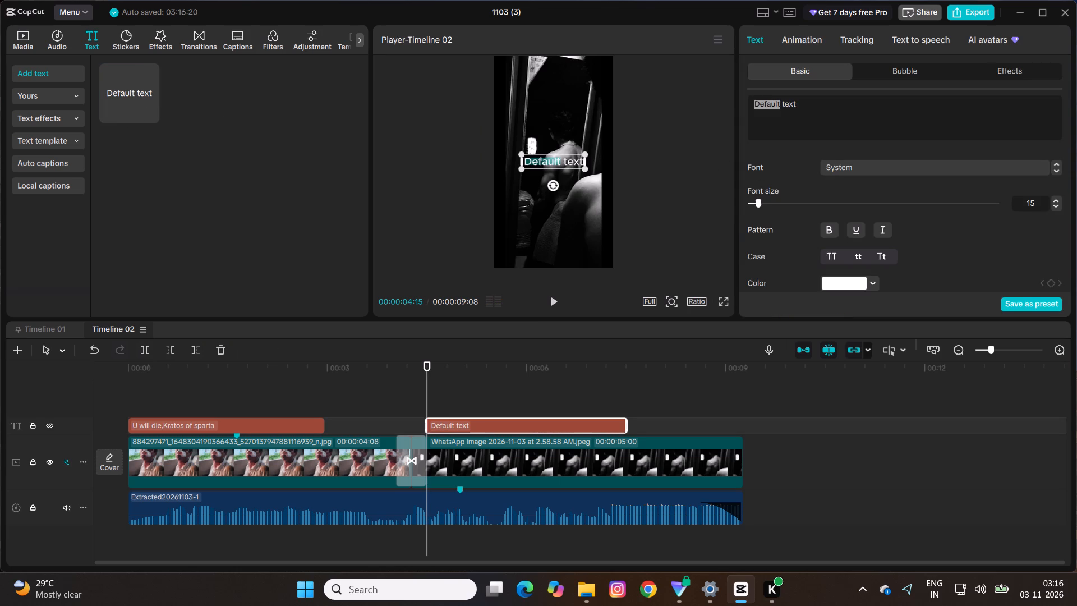
key("BackSpace")
key("BackSpace")
key("BackSpace")
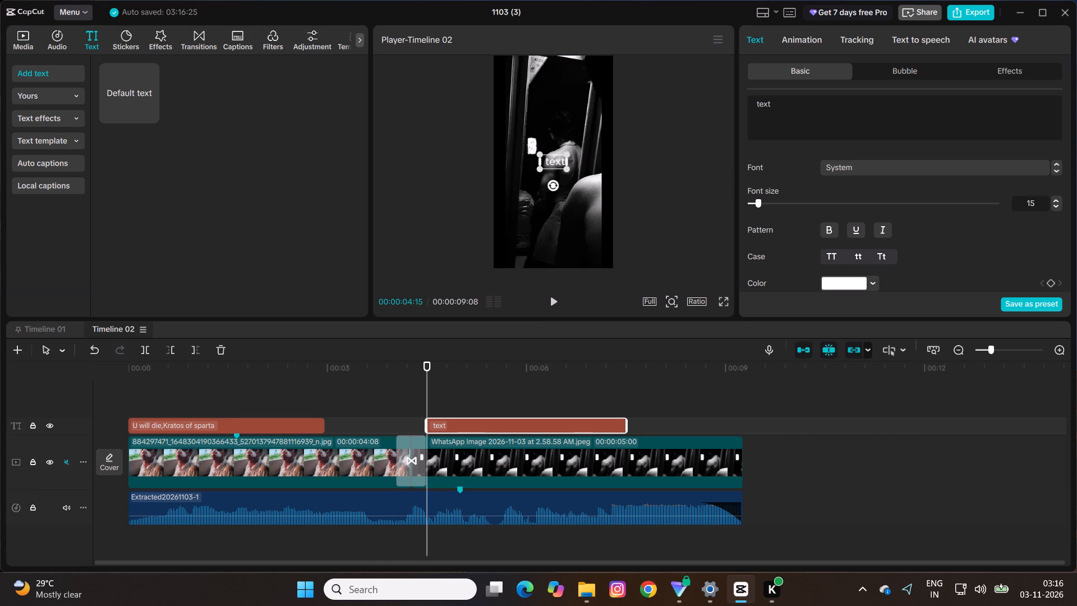
left_click(862, 101)
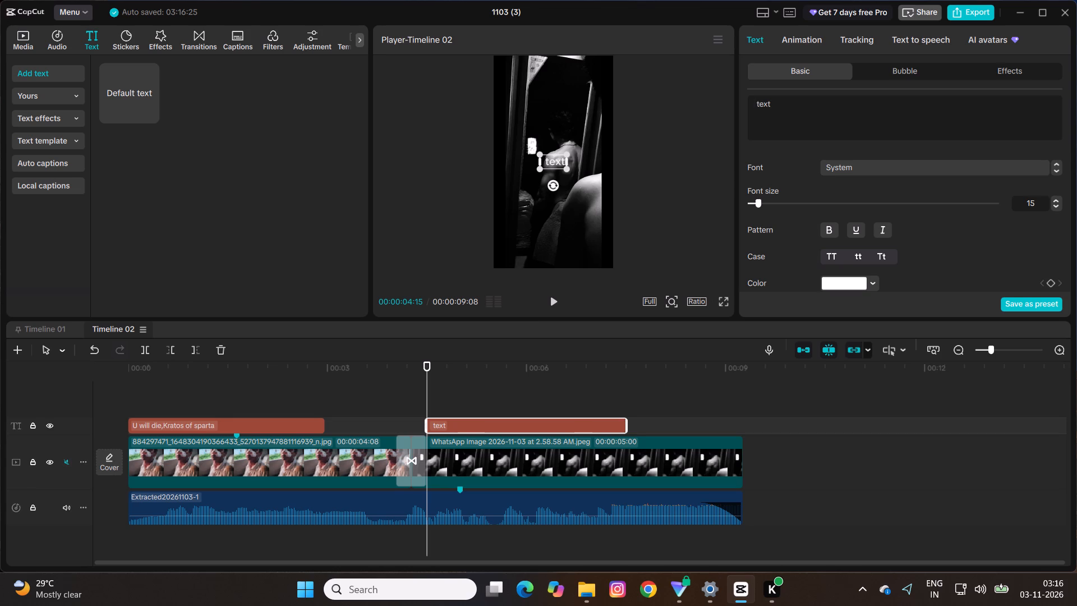
left_click(857, 107)
key("BackSpace")
key("BackSpace")
key("BackSpace")
key("BackSpace")
key("BackSpace")
key("BackSpace")
key("BackSpace")
key("BackSpace")
key("BackSpace")
key("BackSpace")
key("BackSpace")
key("BackSpace")
key("BackSpace")
key("BackSpace")
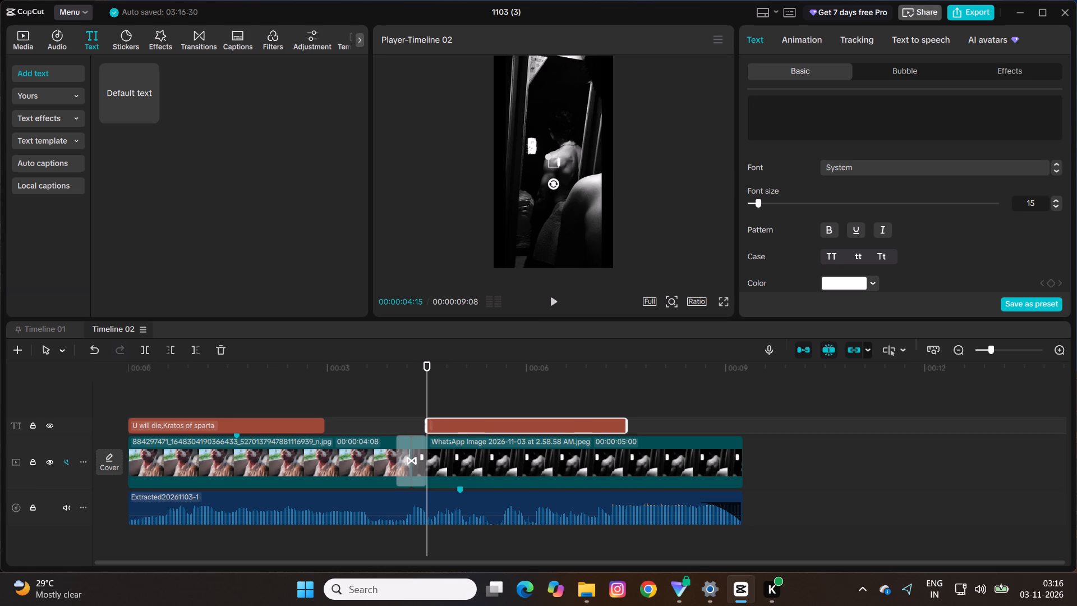
type("DE")
type("ath")
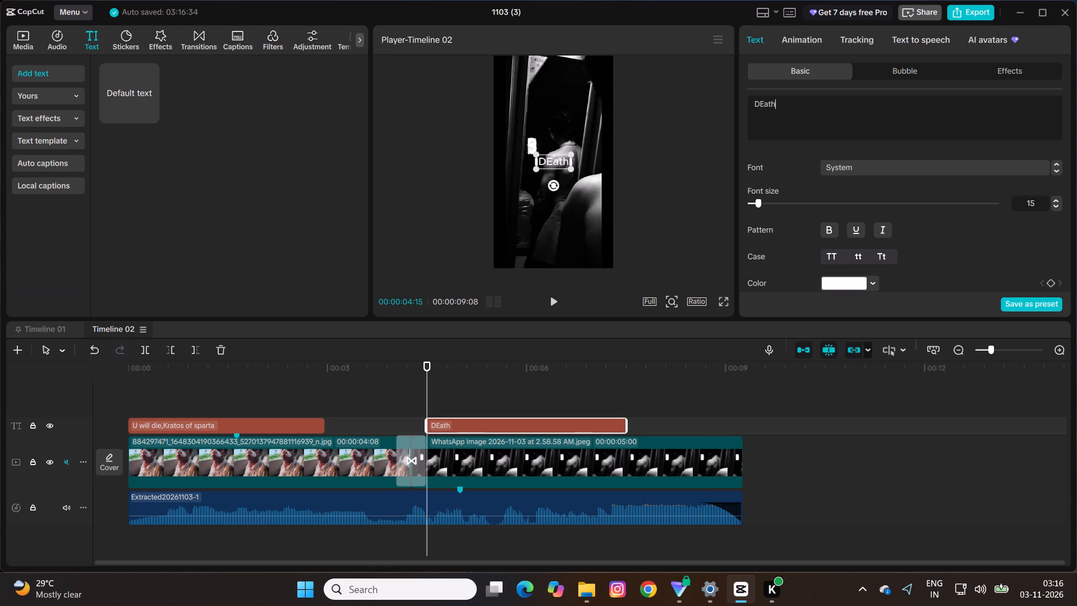
key("space")
key("BackSpace")
key("BackSpace")
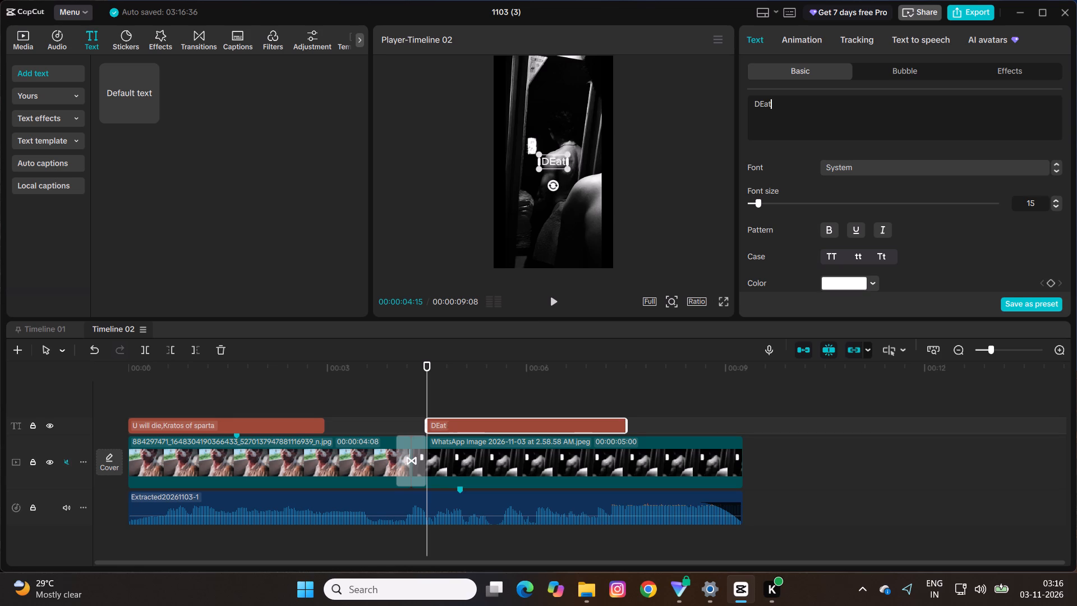
key("BackSpace")
key("BackSpace")
key("BackSpace")
type("ea")
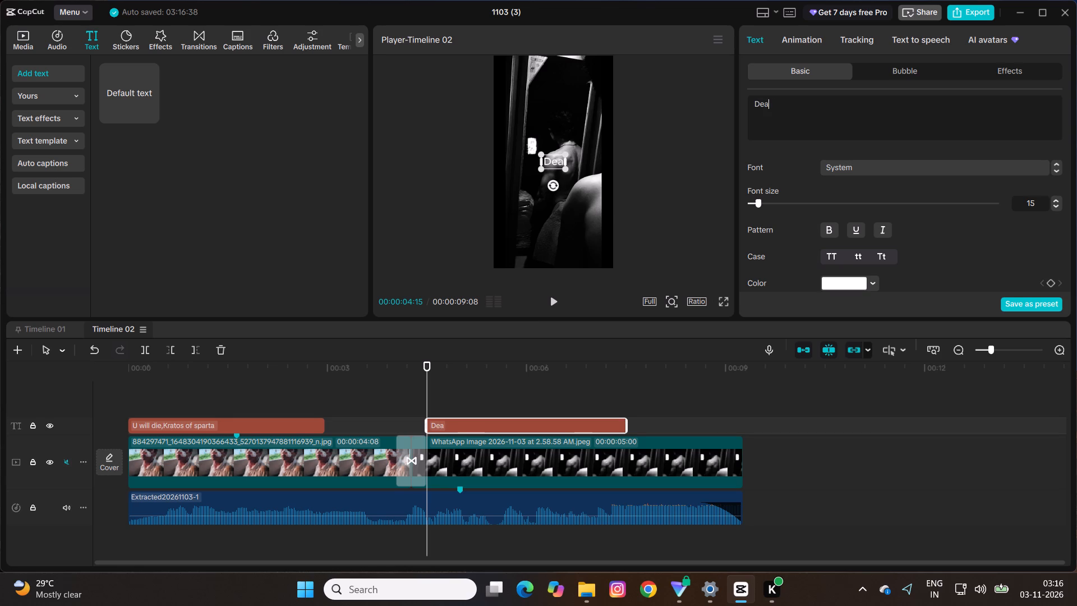
key("BackSpace")
key("a")
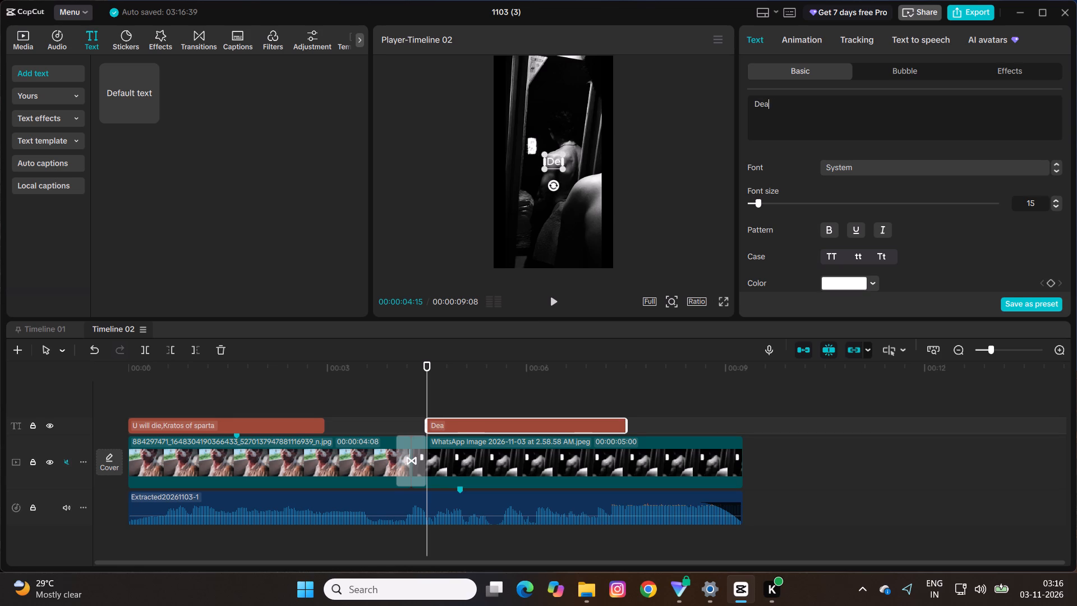
key("t")
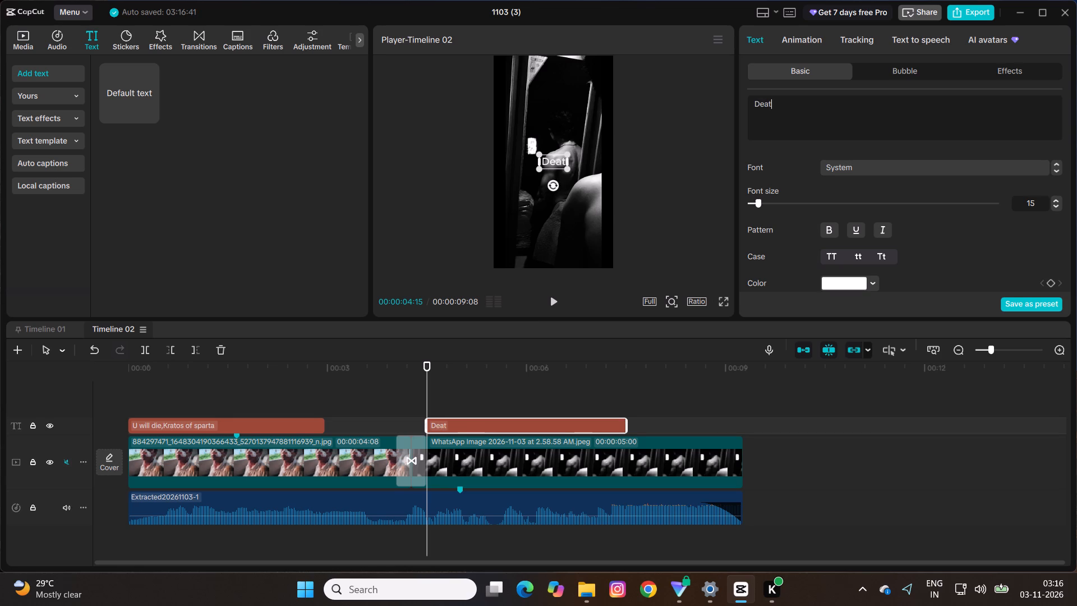
type("h")
key("space")
type("can ha")
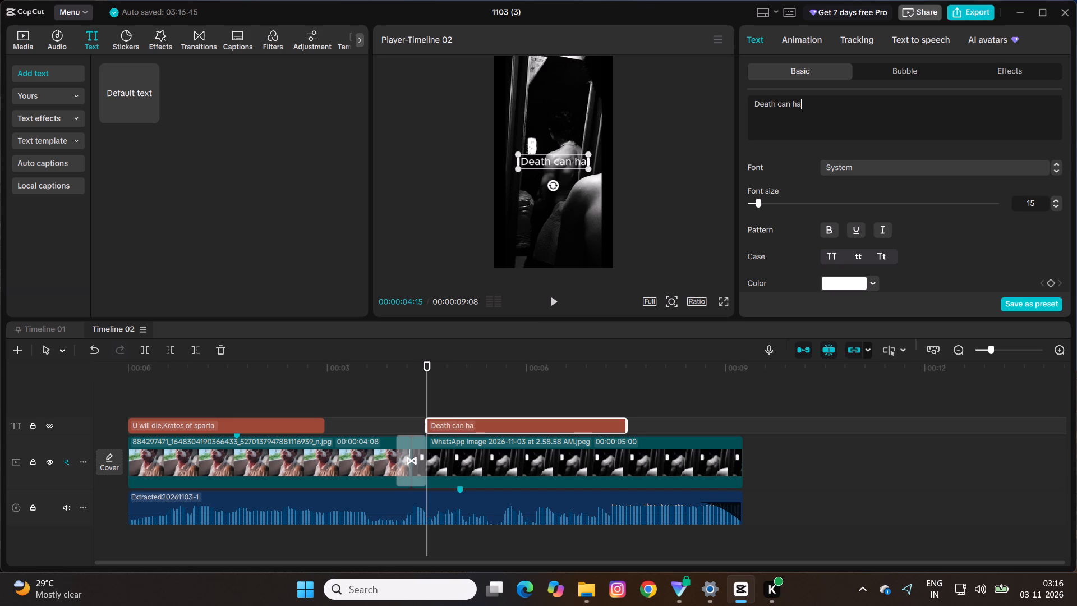
type("ve me")
key("space")
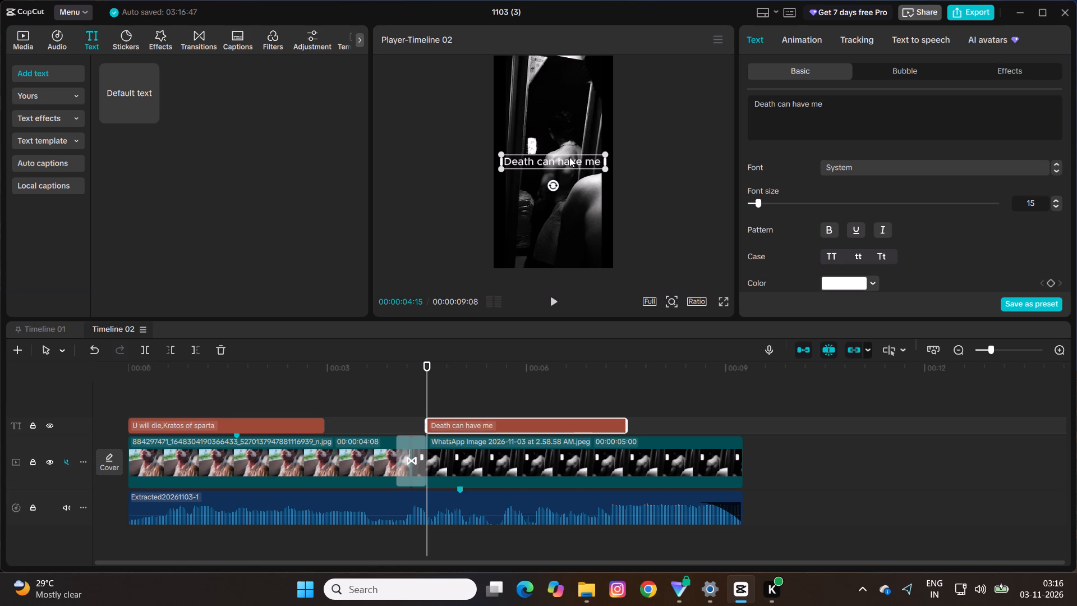
Move the "Death can have me" text up near the top of the frame and shrink it to fit the image width.
left_click_drag(569, 157, 581, 86)
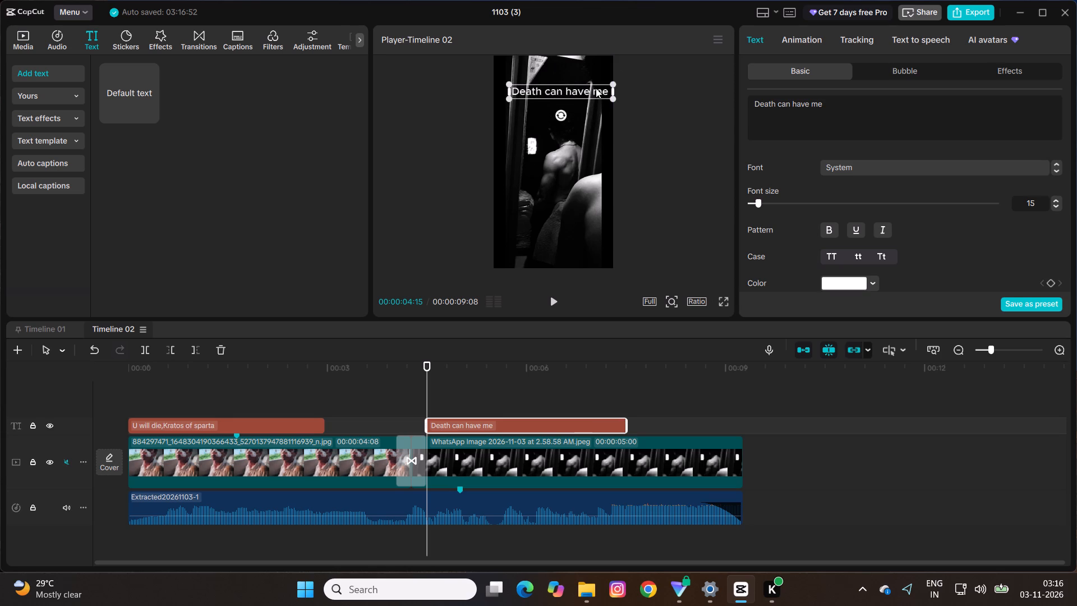
left_click_drag(612, 101, 596, 101)
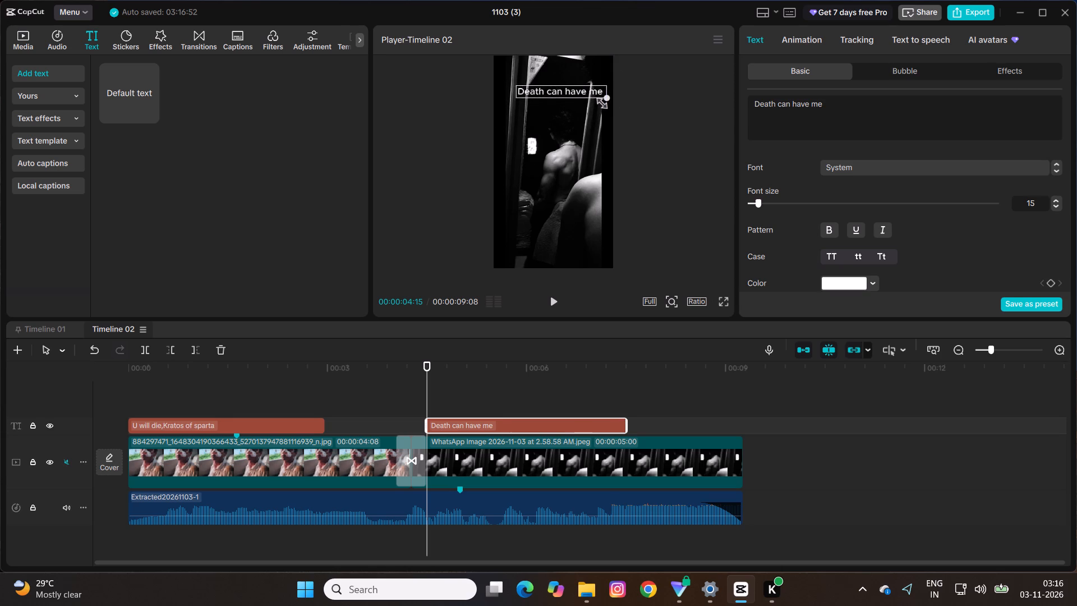
left_click_drag(596, 101, 587, 101)
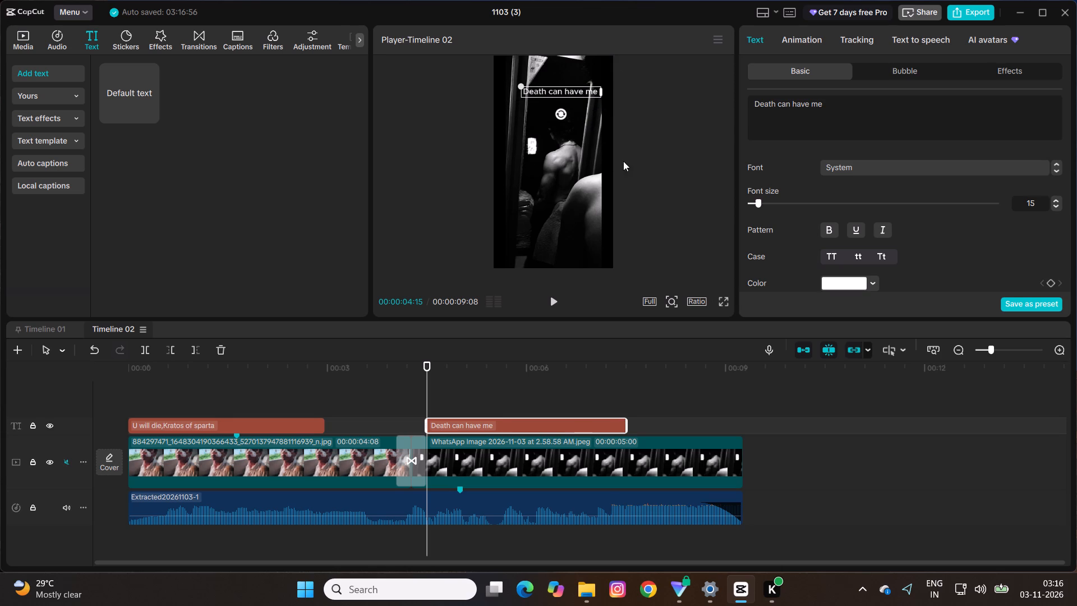
Set the "Death can have me" text colour to dark red, hex B61B1C, trying the pinkish FF0855 swatch as well.
left_click(872, 284)
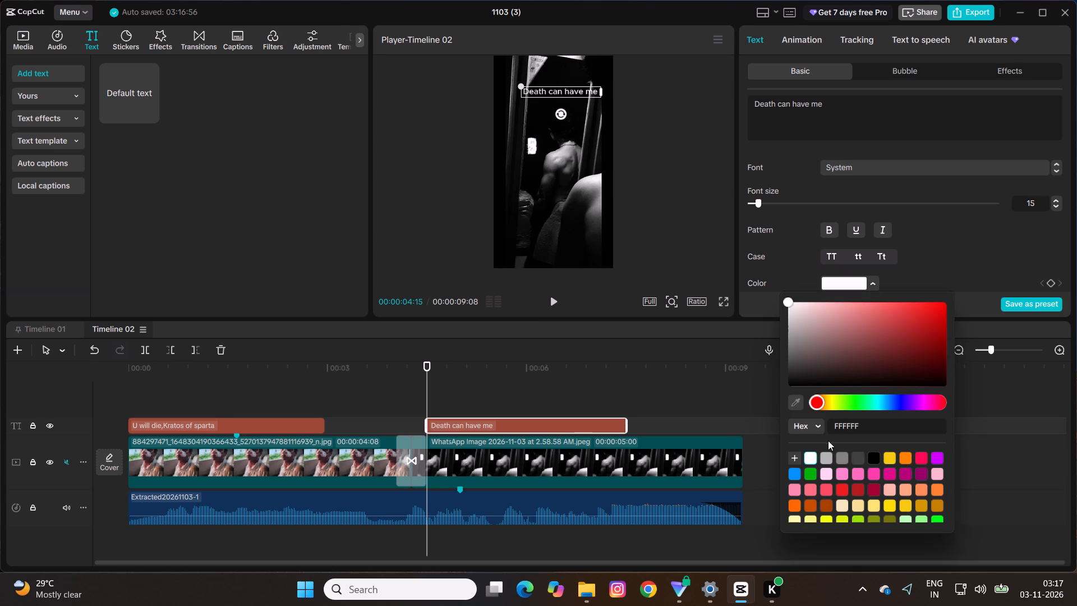
left_click(854, 489)
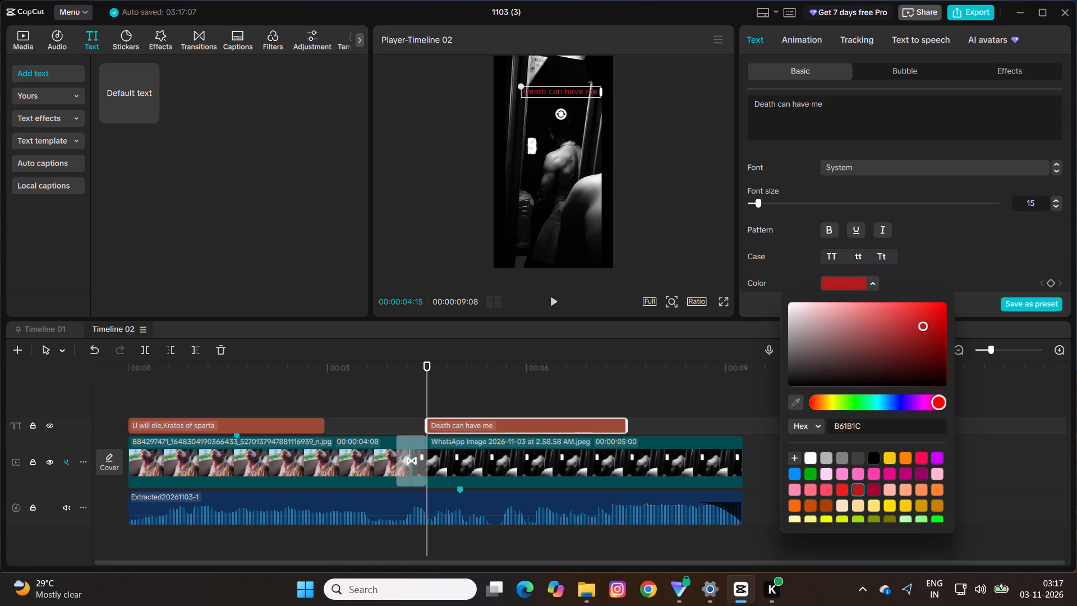
left_click(940, 407)
left_click(922, 460)
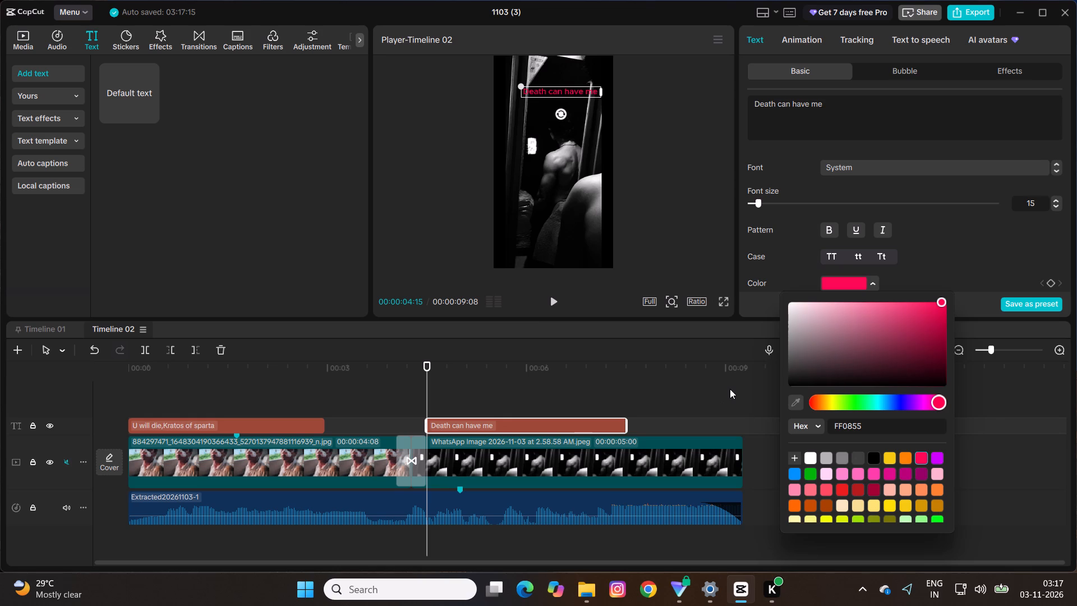
left_click(854, 492)
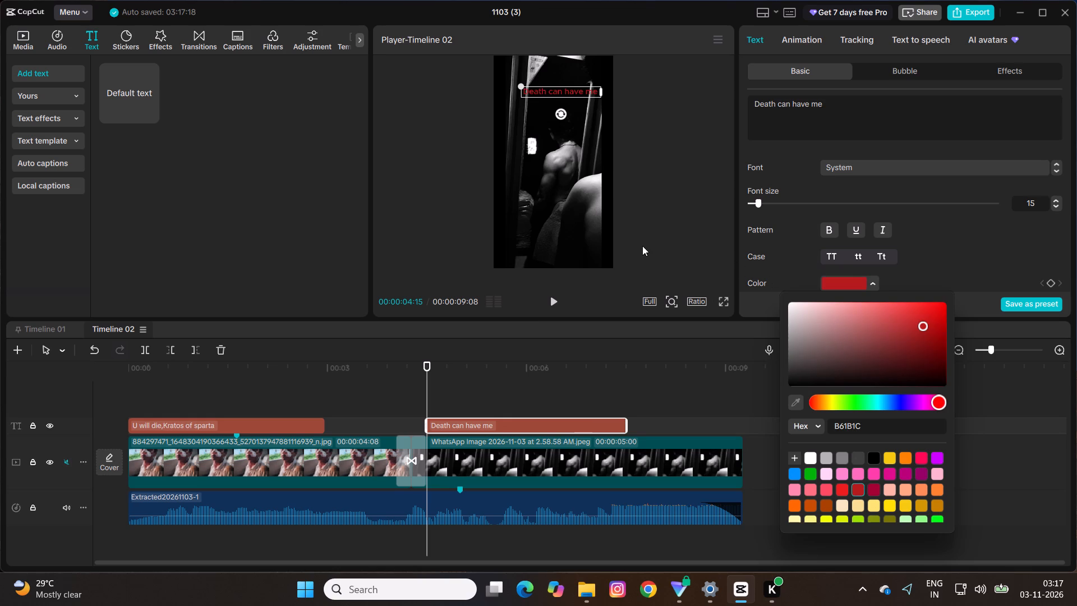
Enlarge the "Death can have me" text slightly to 87% scale and nudge it slightly lower in the frame.
left_click_drag(522, 89, 516, 89)
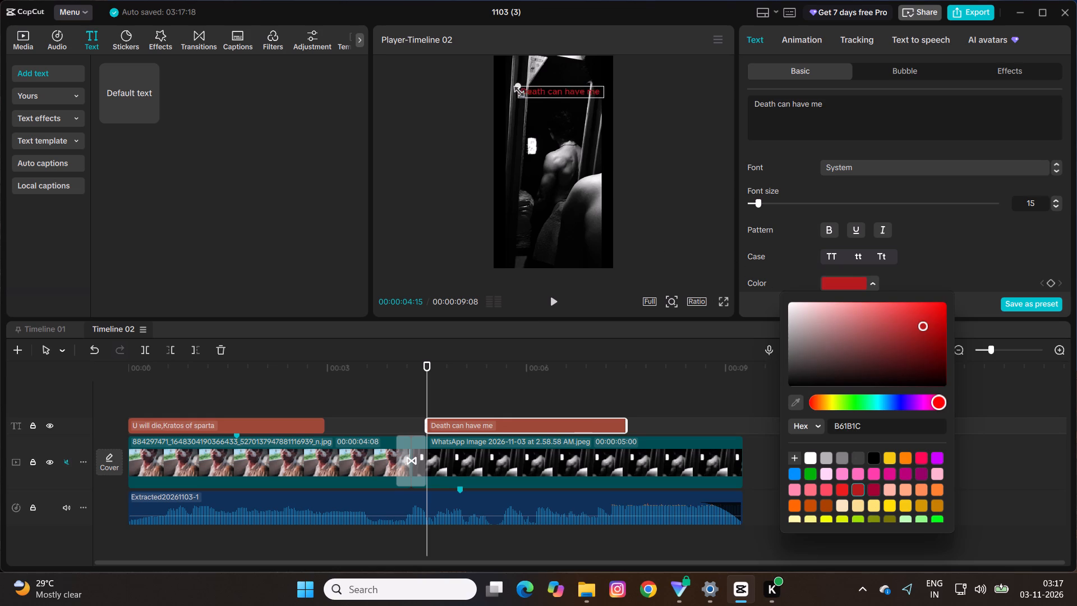
left_click_drag(516, 89, 513, 89)
left_click(557, 95)
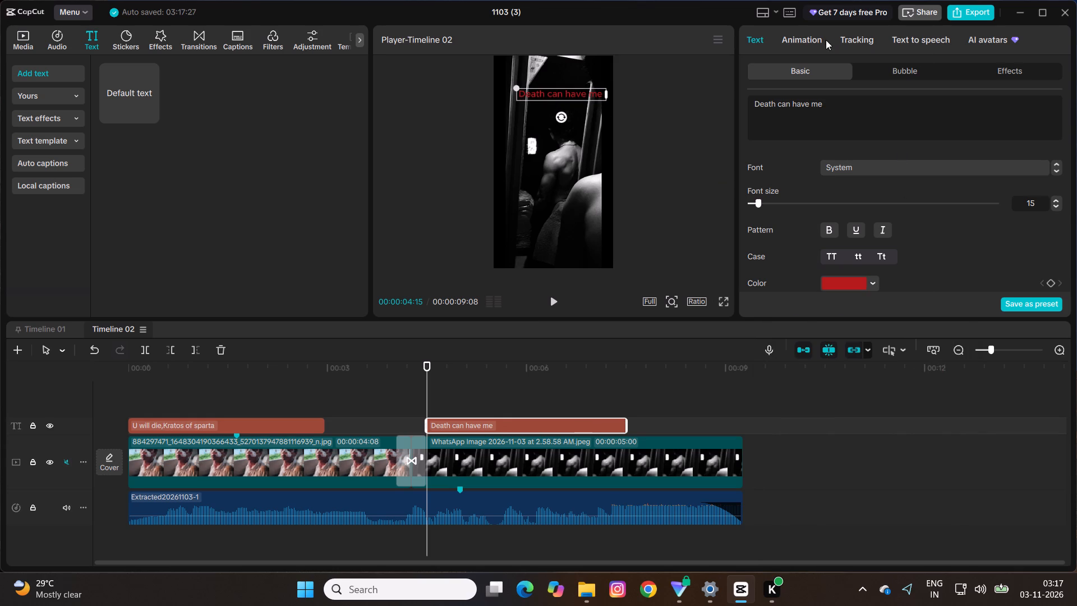
Look through the text's styling options, including the full set of preset styles, transform, stroke, background, glow, shadow and curve.
left_click(929, 235)
scroll(929, 235, "down", 1)
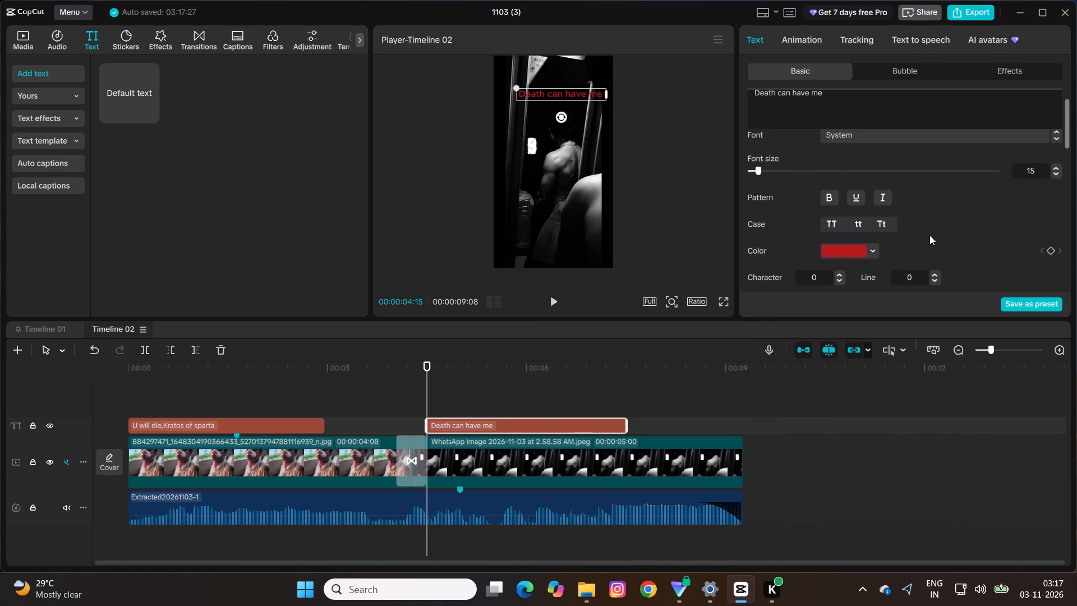
scroll(929, 235, "down", 3)
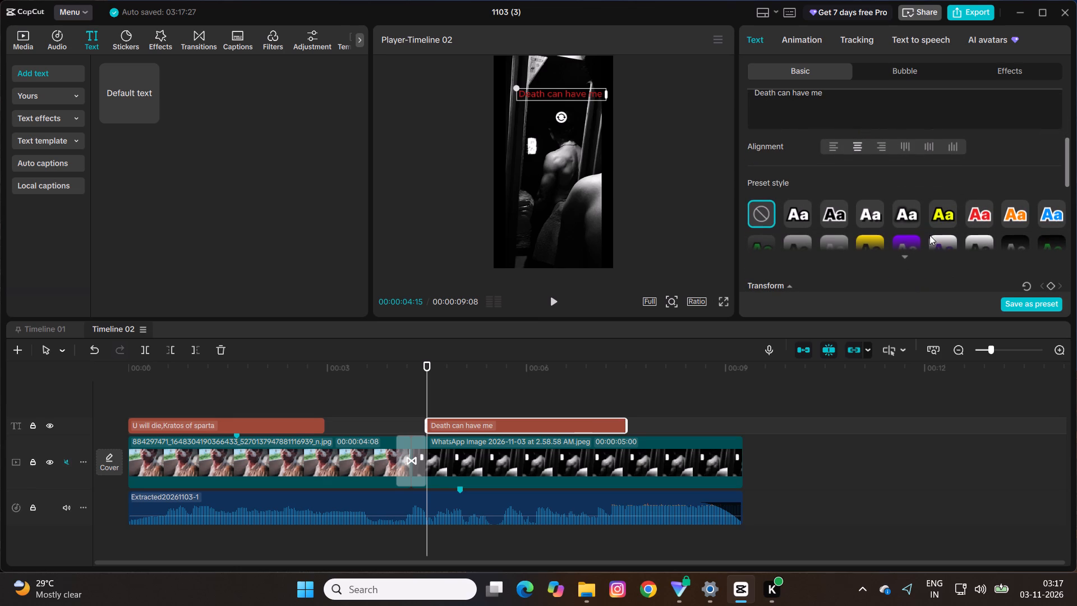
scroll(935, 218, "down", 1)
left_click(935, 218)
scroll(935, 218, "down", 1)
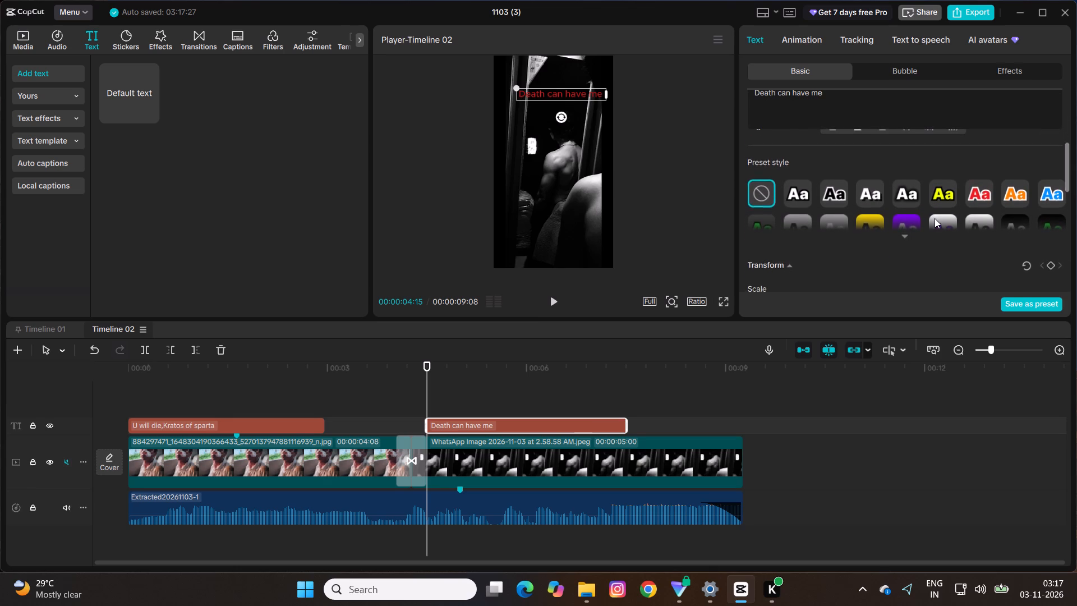
scroll(935, 218, "down", 6)
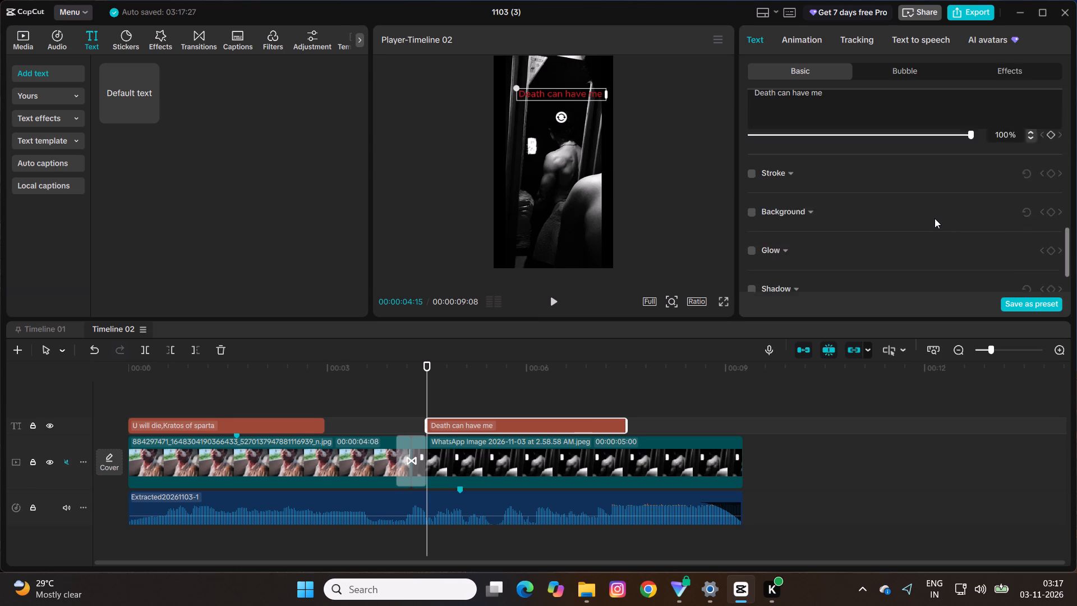
scroll(935, 218, "down", 6)
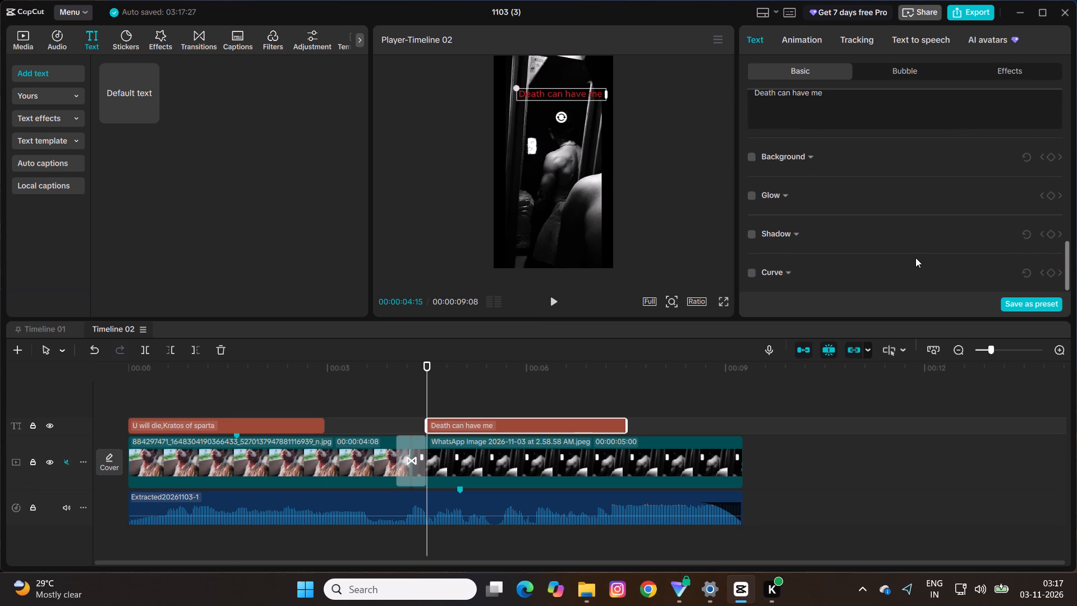
scroll(915, 258, "up", 4)
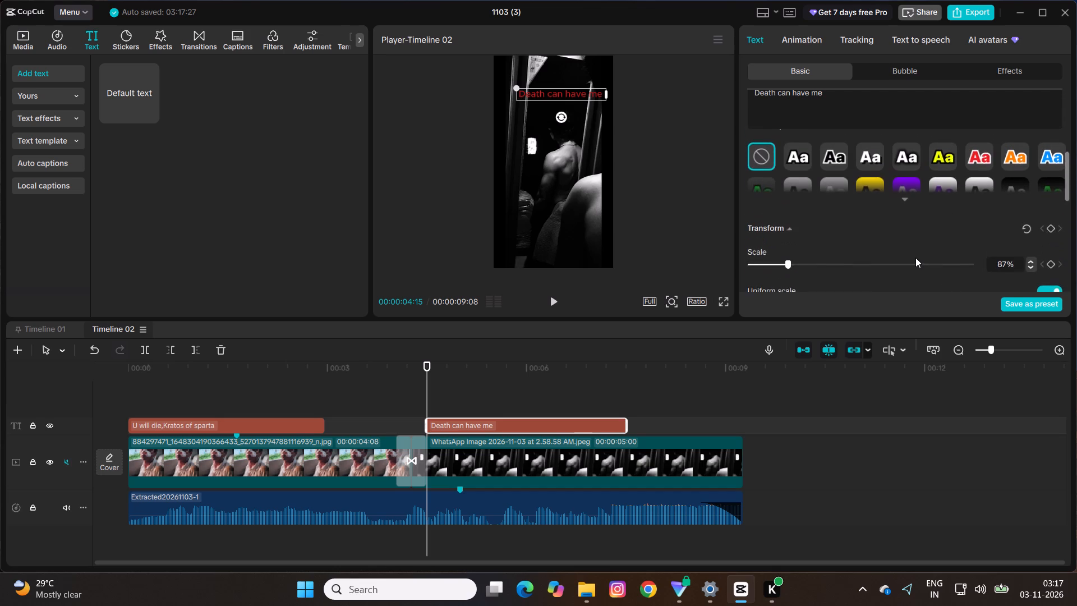
scroll(915, 258, "up", 2)
scroll(959, 182, "down", 1)
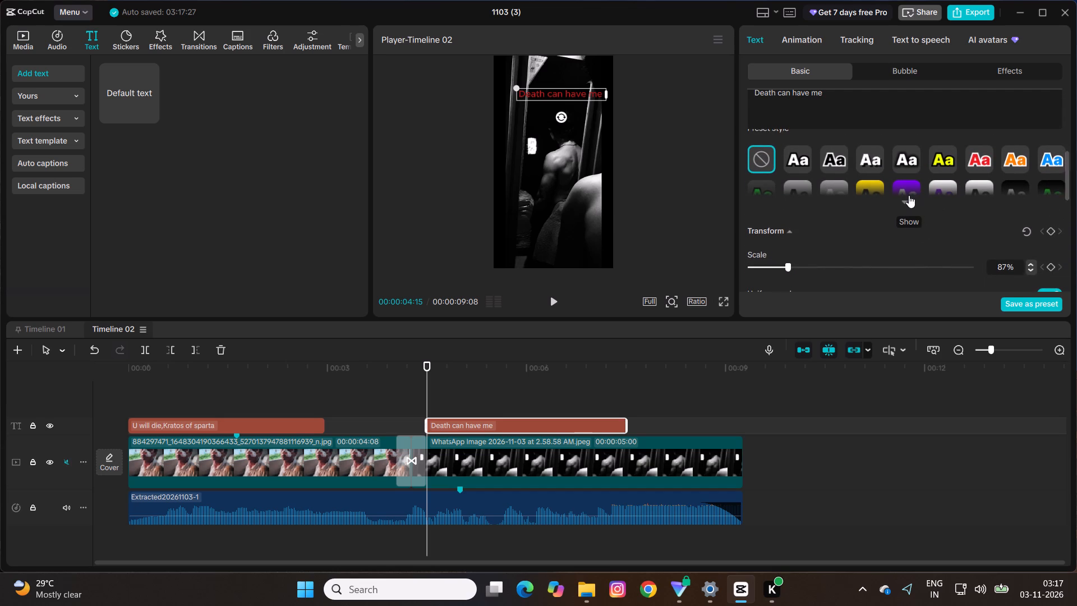
left_click(909, 195)
scroll(909, 195, "down", 1)
scroll(909, 195, "up", 1)
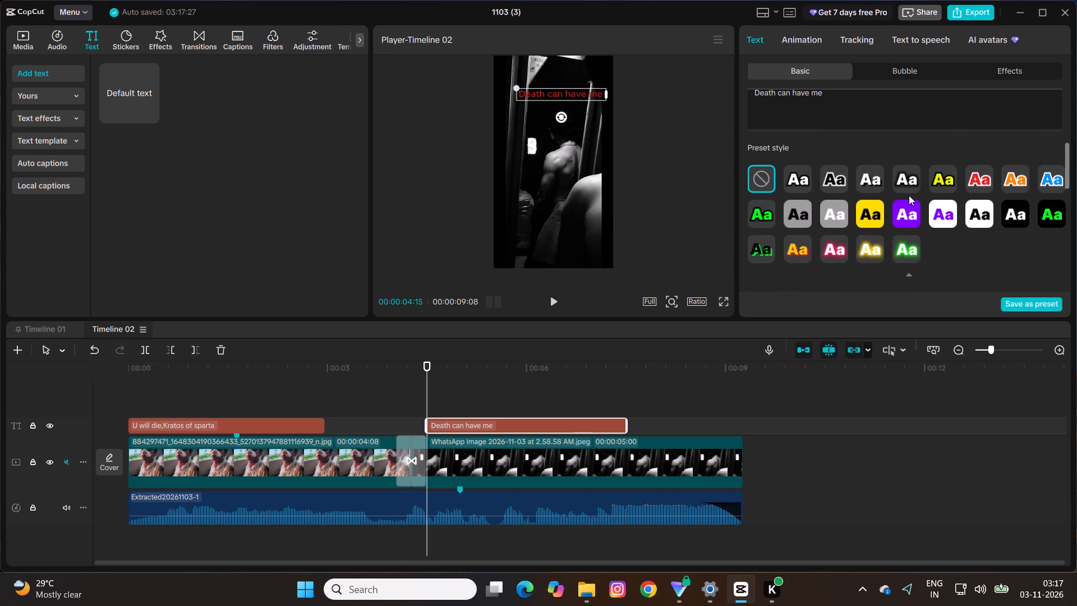
scroll(909, 195, "up", 6)
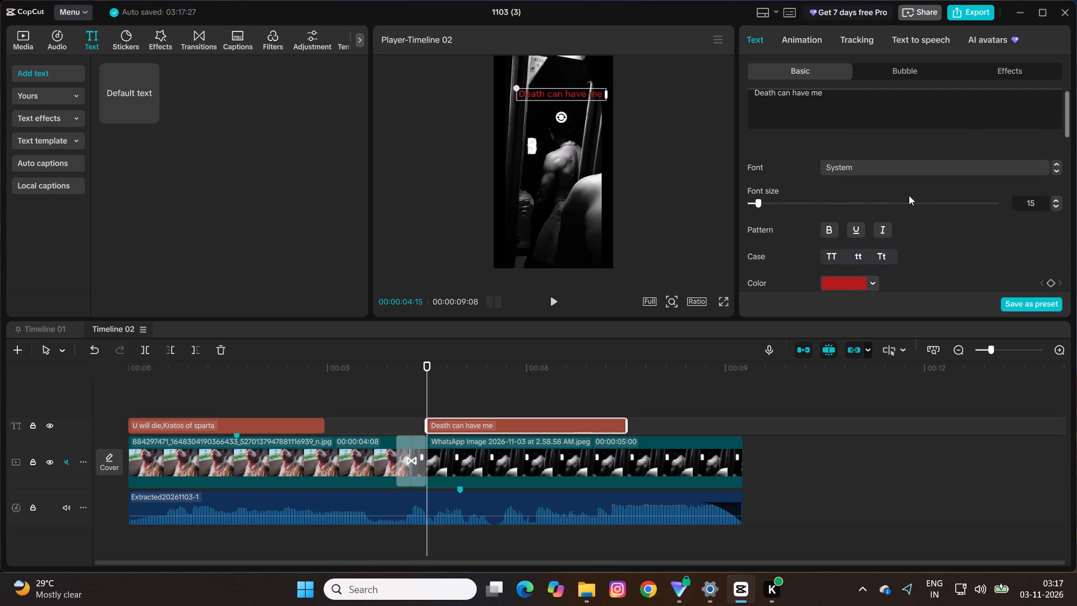
scroll(909, 195, "down", 1)
scroll(909, 195, "up", 3)
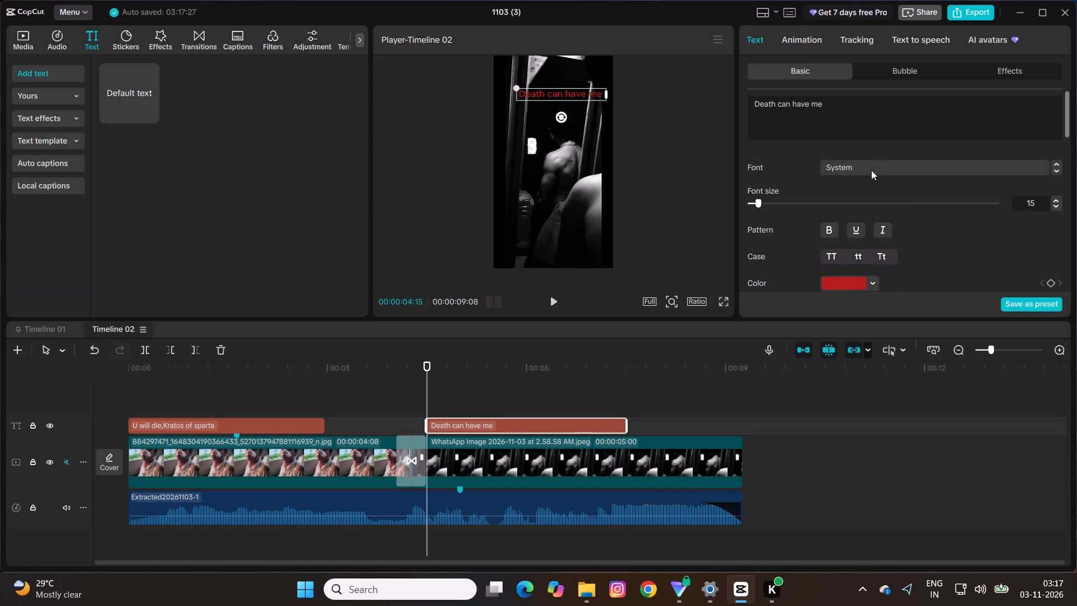
Change the "Death can have me" text font to BebasNeue.
left_click(872, 169)
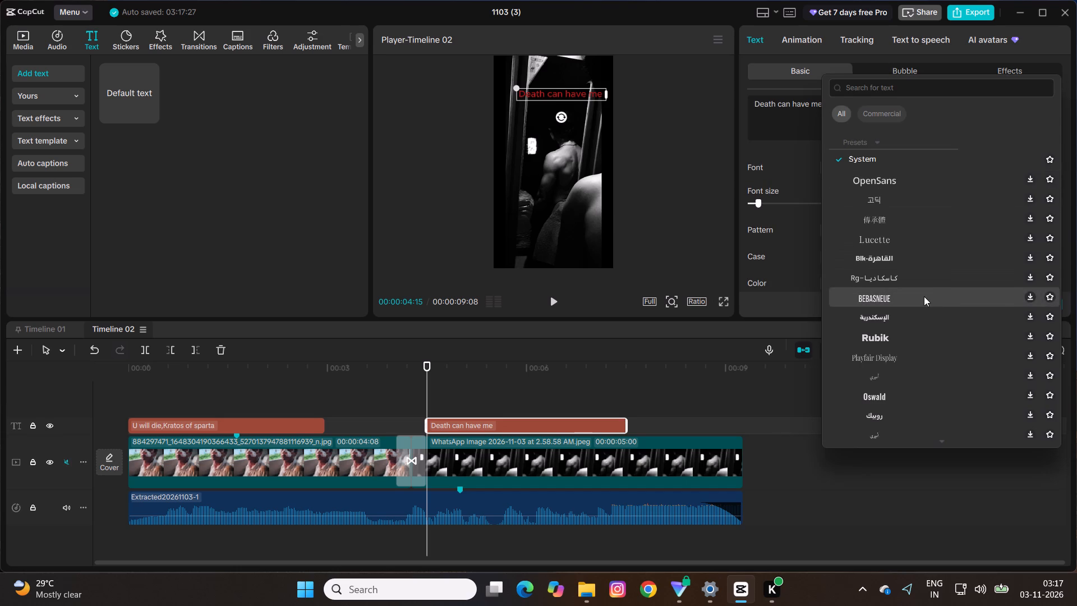
left_click(876, 302)
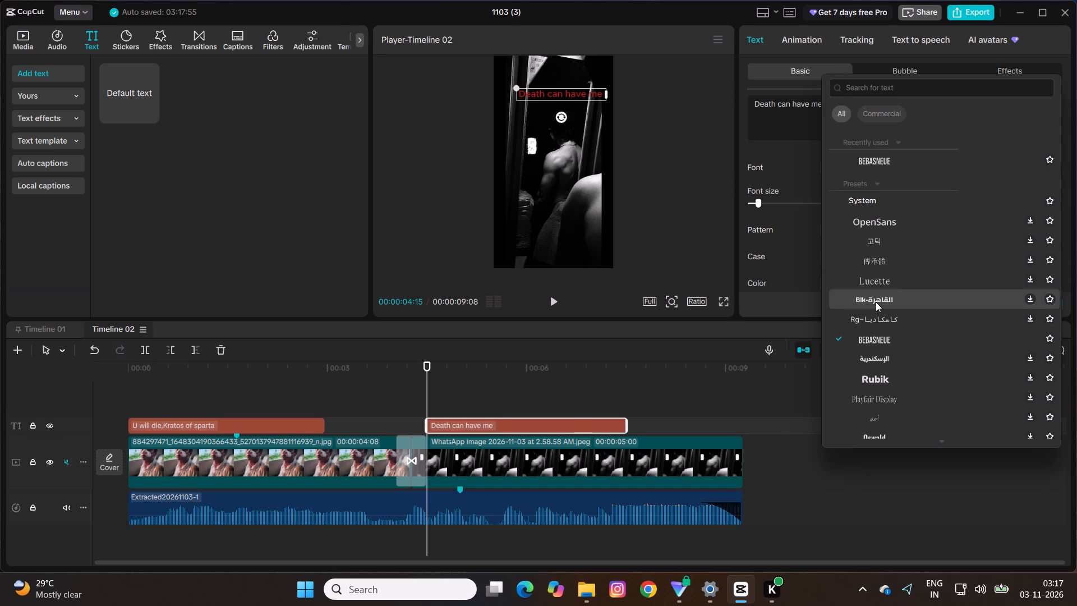
left_click(882, 343)
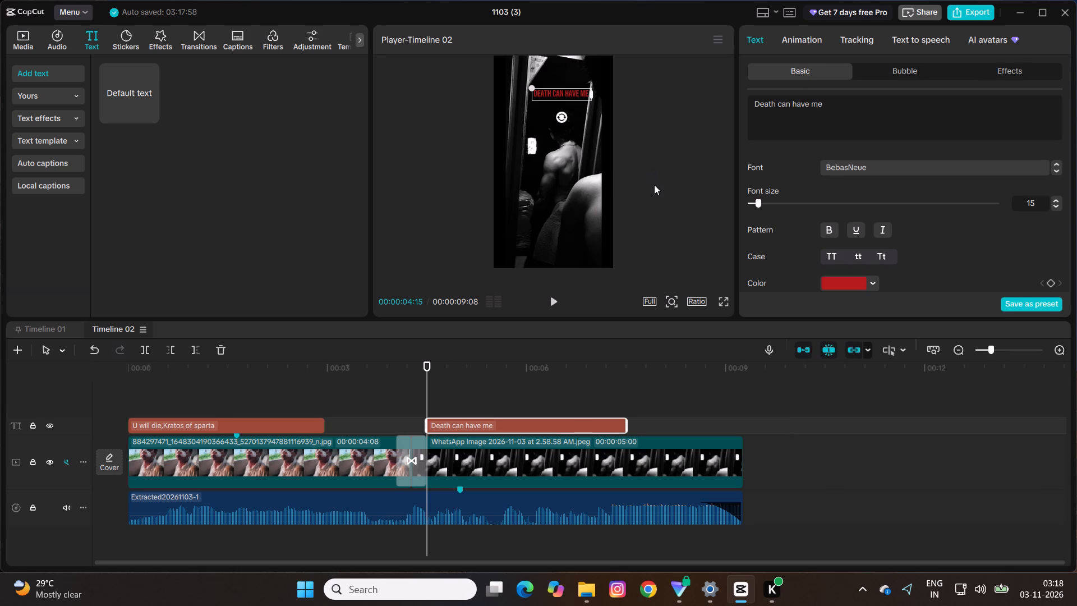
Shorten the "Death can have me" text clip so it ends with the spoken line, at about 00:00:05:22.
key("space")
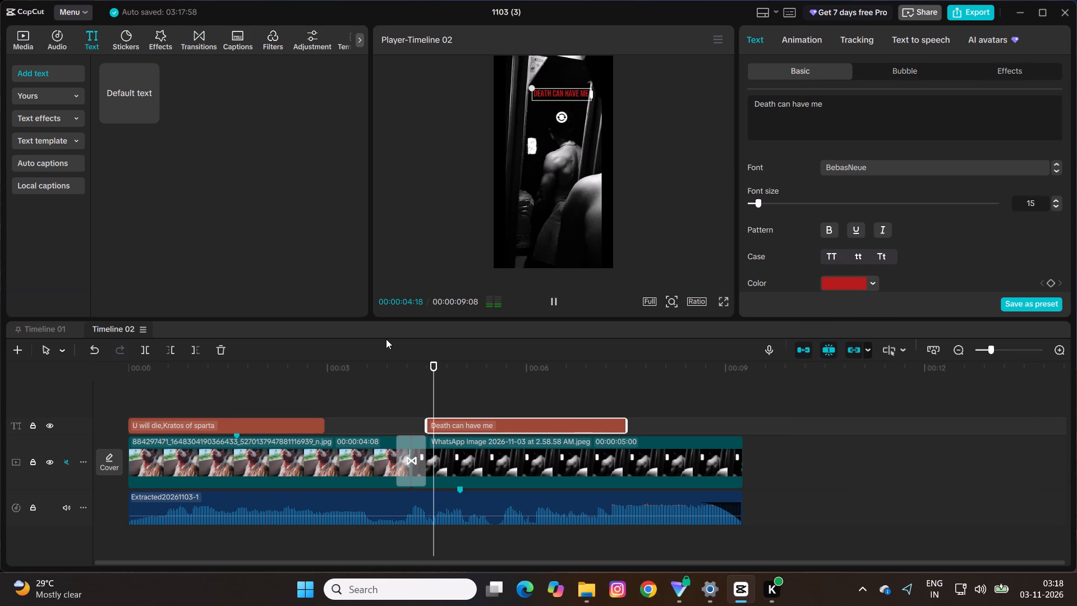
key("space")
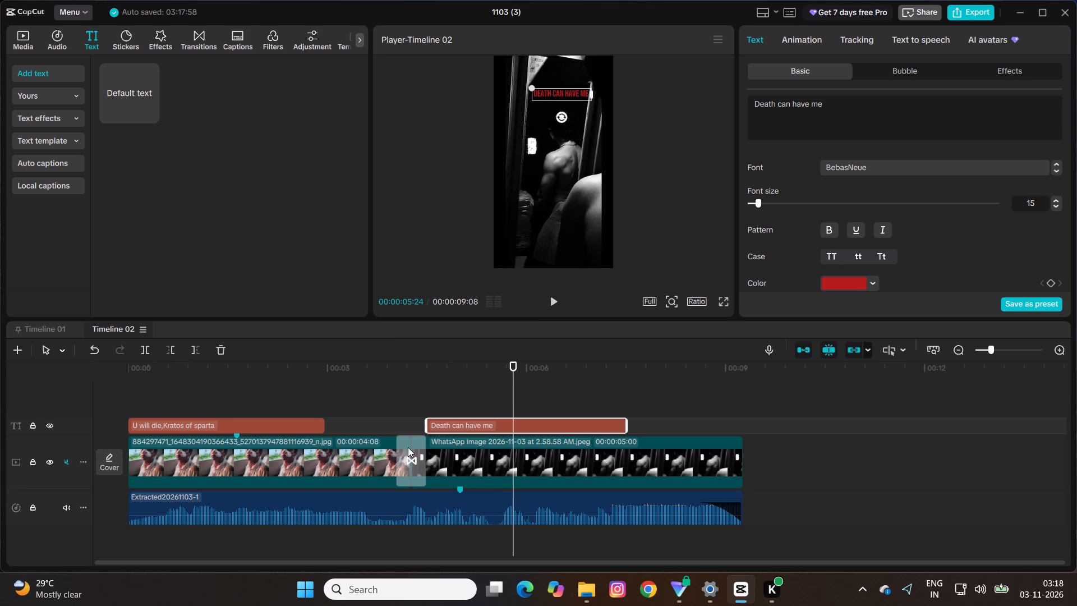
left_click(612, 421)
left_click_drag(623, 421, 506, 426)
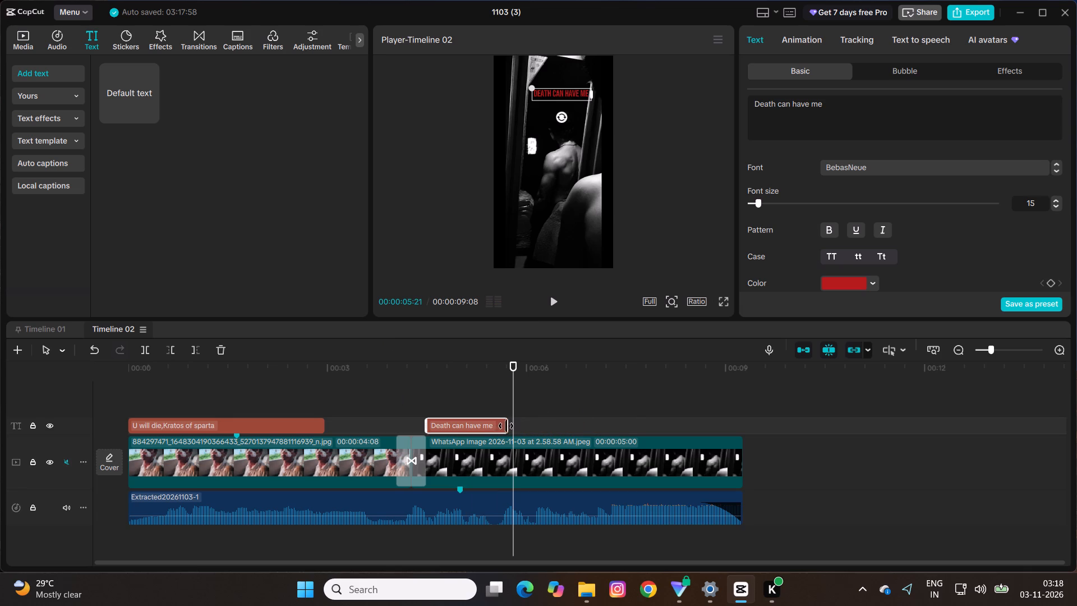
left_click_drag(506, 426, 509, 426)
left_click_drag(509, 426, 505, 428)
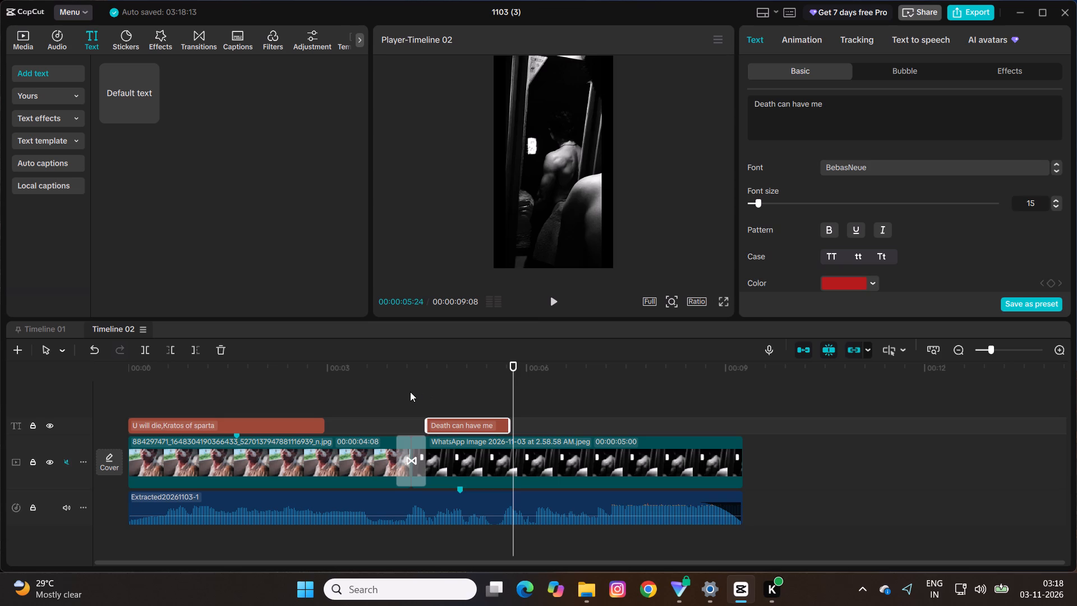
Play back the part around the "Death can have me" text to check its timing against the audio.
left_click(409, 391)
key("space")
key("space")
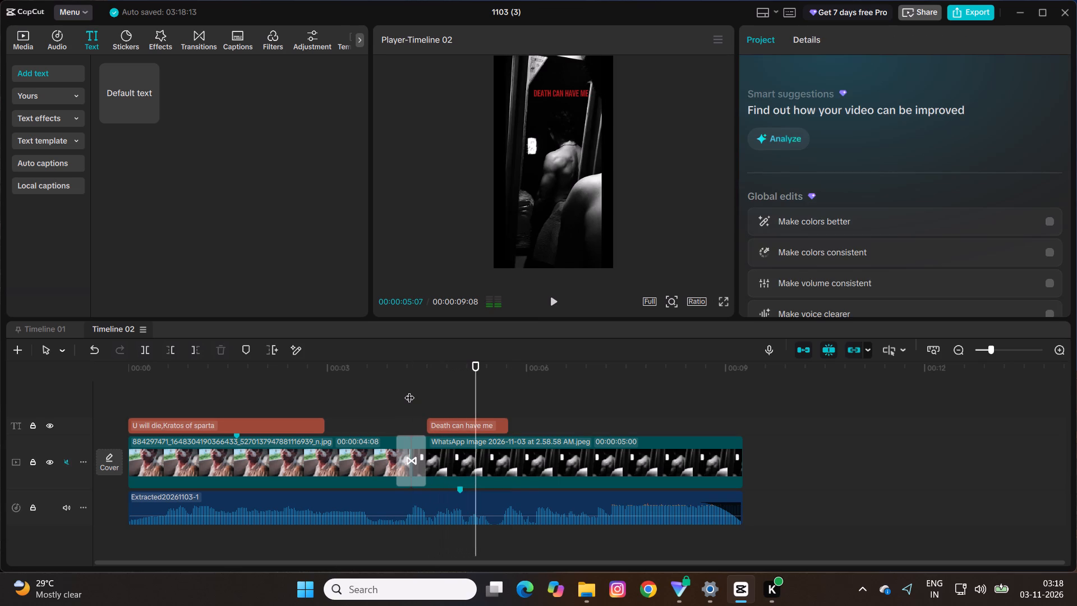
left_click(475, 423)
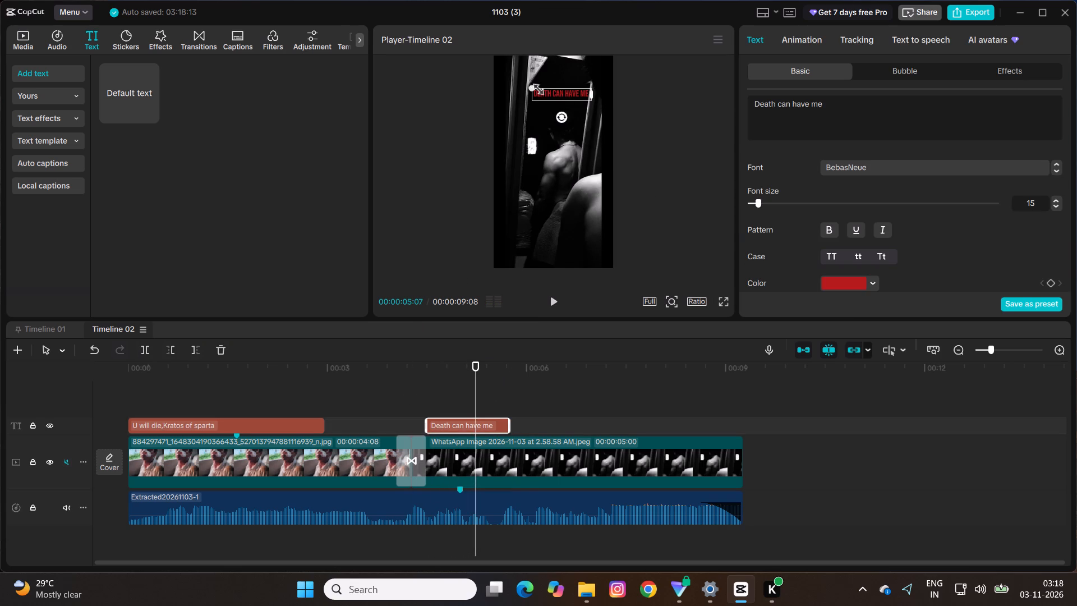
left_click(531, 84)
left_click(323, 376)
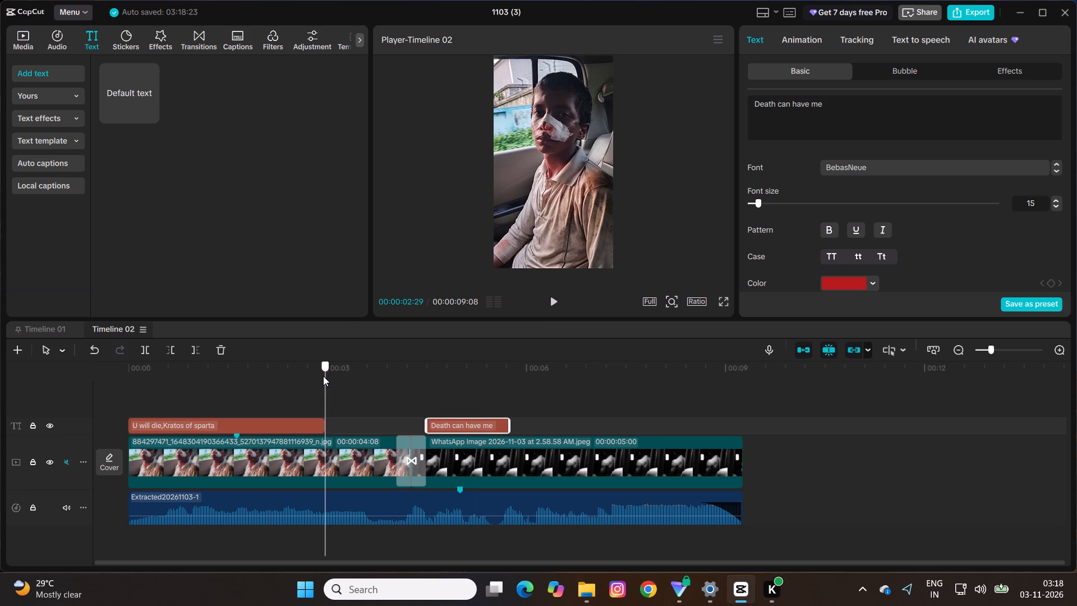
left_click(400, 396)
key("space")
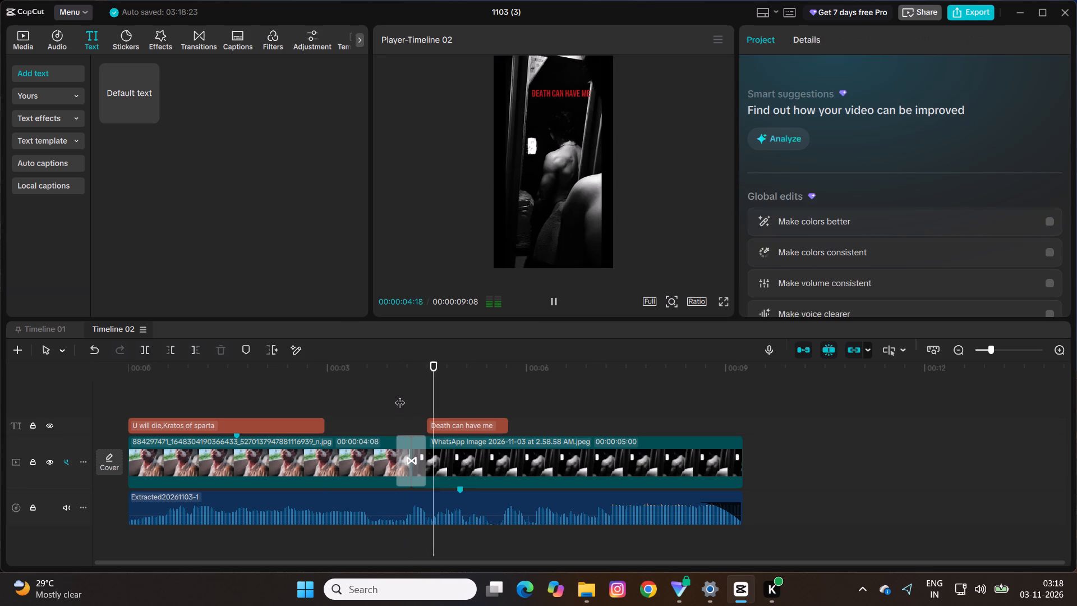
key("space")
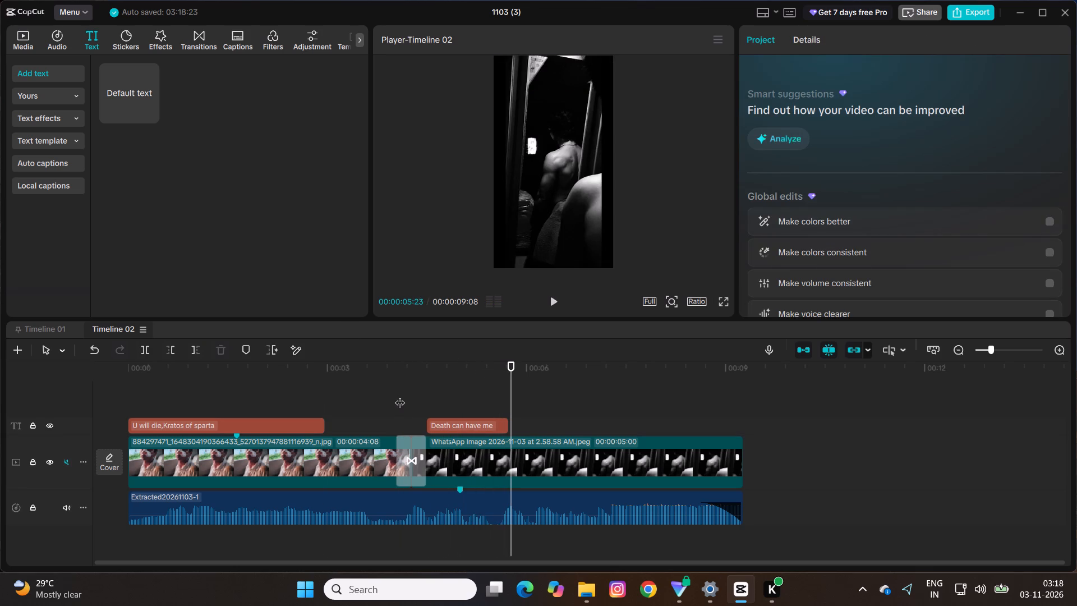
Add a default text clip at 00:00:05:22, directly after the "Death can have me" clip.
left_click(517, 421)
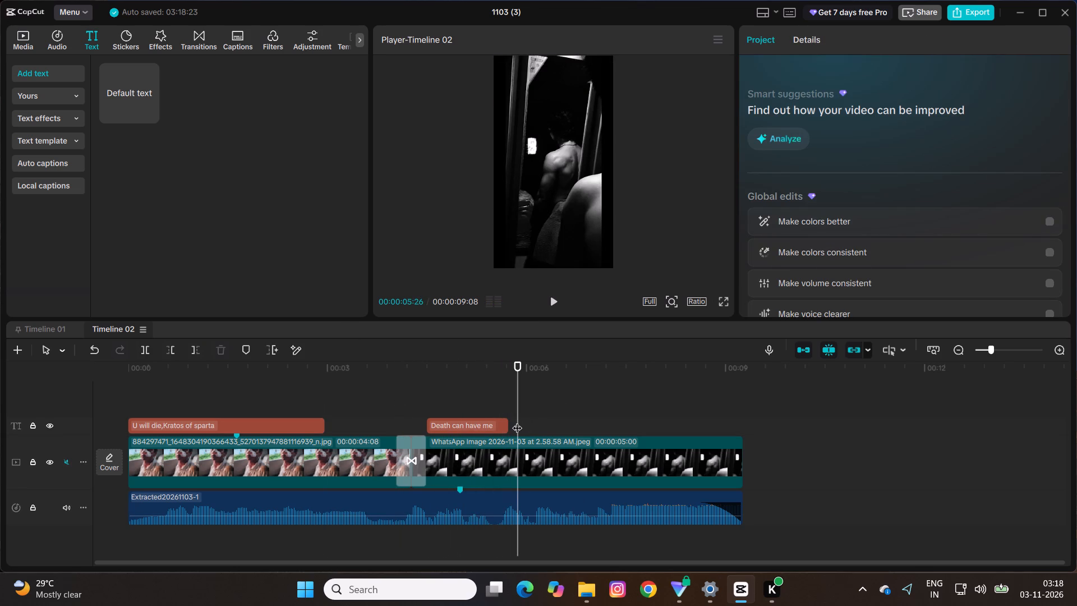
left_click(511, 421)
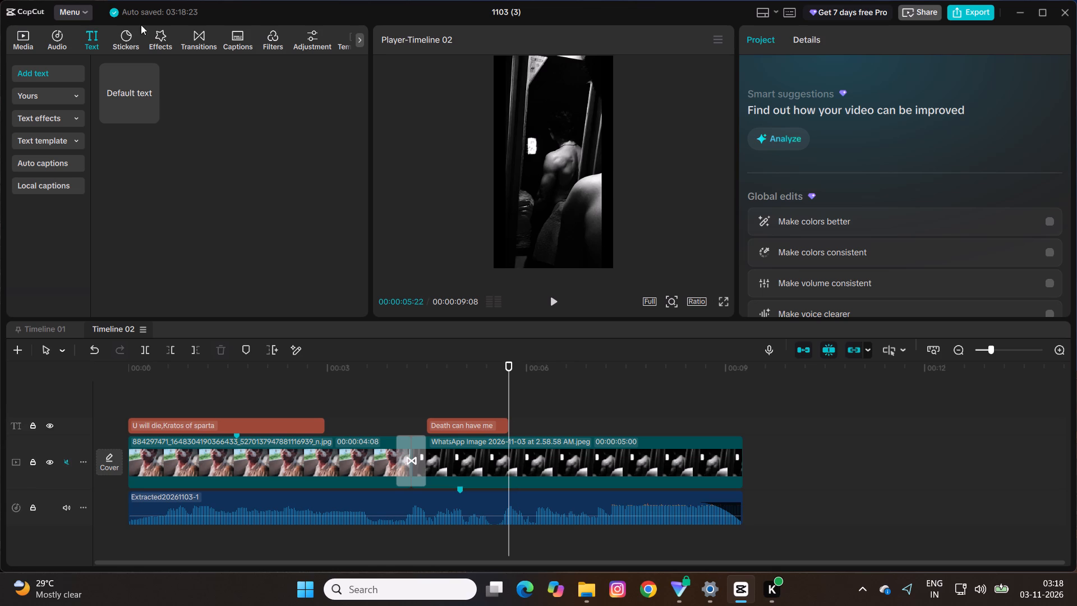
left_click(140, 79)
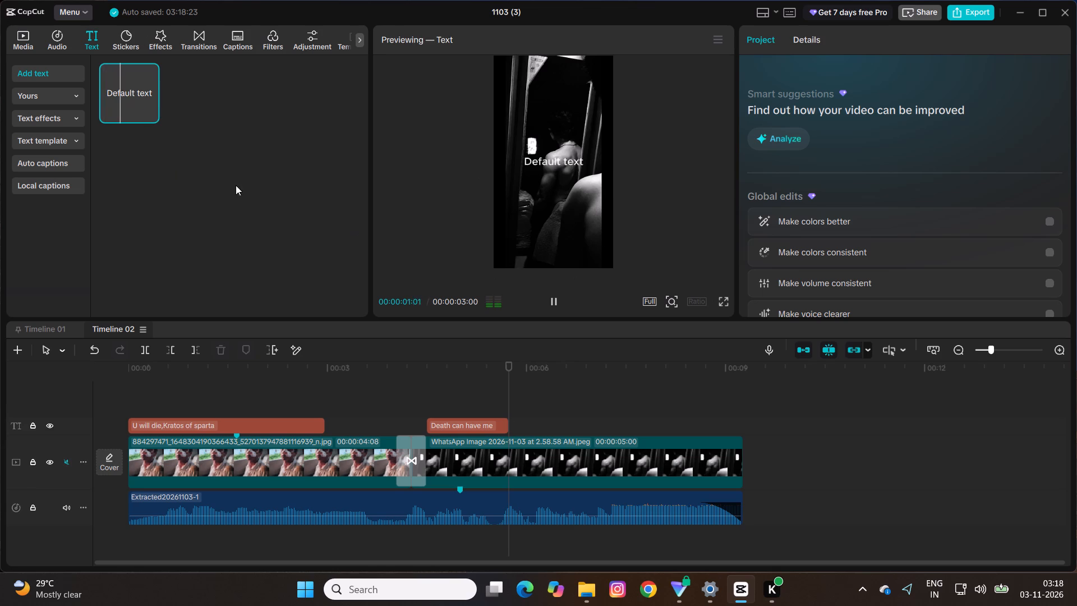
left_click(152, 113)
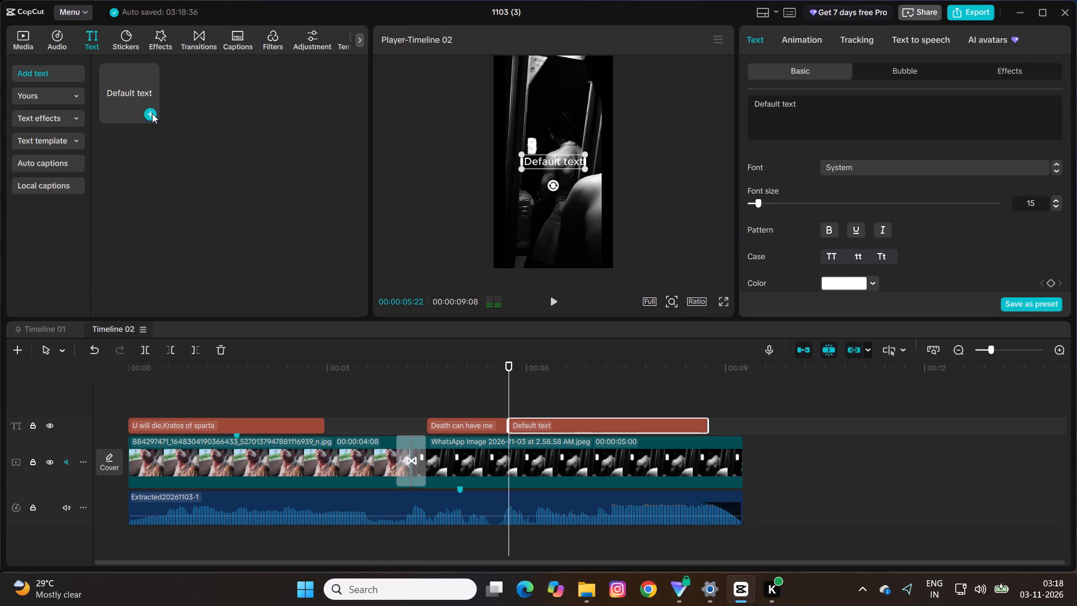
Replace the new text clip's wording with "when it earns mee".
left_click(803, 113)
key("BackSpace")
key("BackSpace")
key("BackSpace")
key("BackSpace")
key("BackSpace")
key("BackSpace")
key("BackSpace")
key("BackSpace")
key("BackSpace")
key("BackSpace")
key("BackSpace")
key("BackSpace")
key("BackSpace")
key("BackSpace")
key("BackSpace")
key("BackSpace")
key("BackSpace")
key("BackSpace")
key("BackSpace")
key("BackSpace")
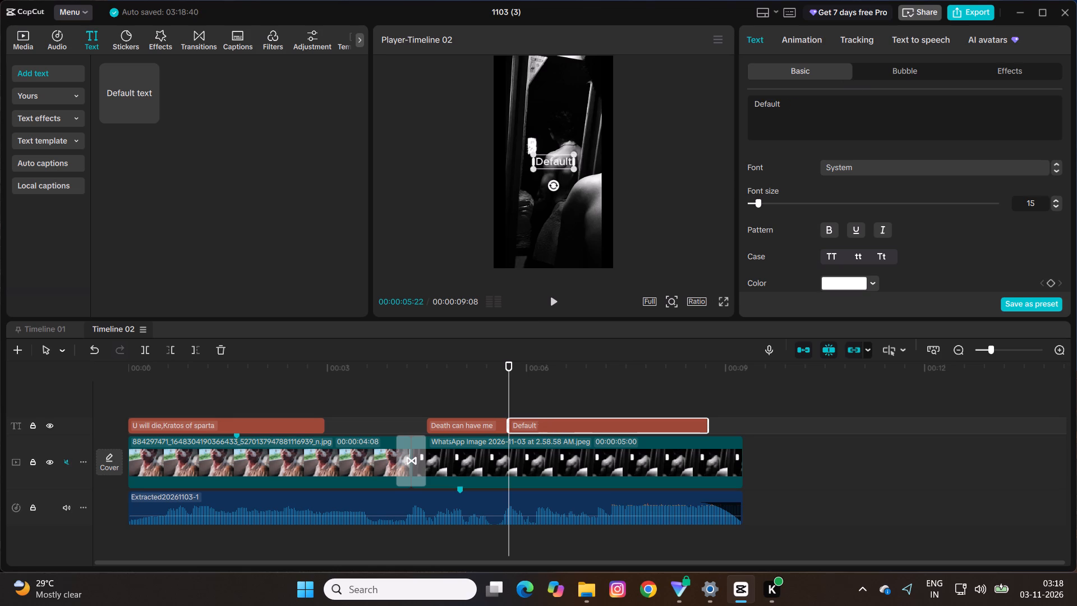
type("when i")
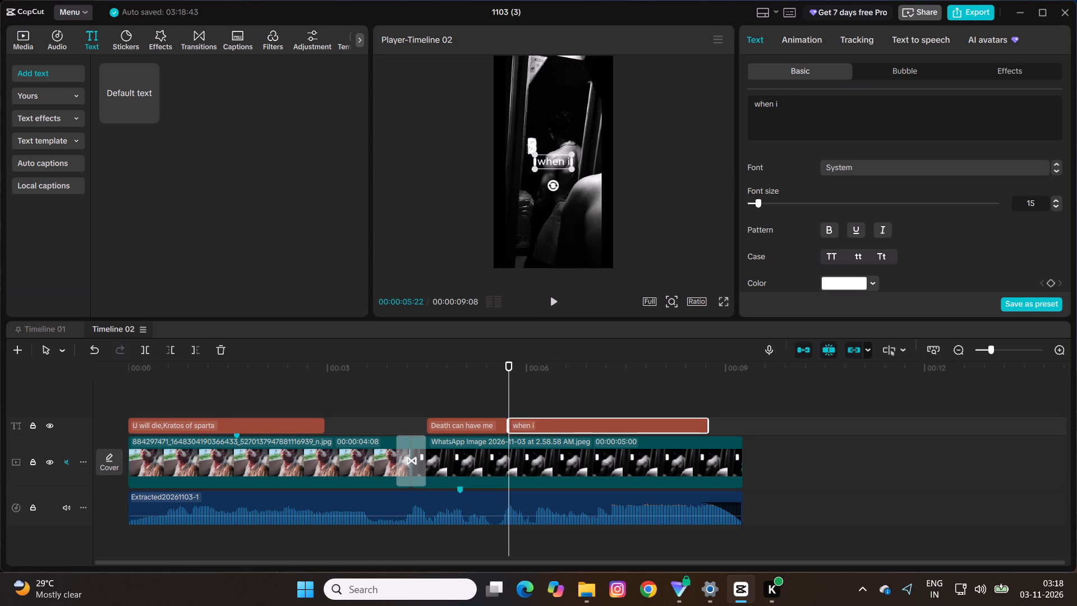
key("t")
key("space")
type("ear")
type("ns")
key("space")
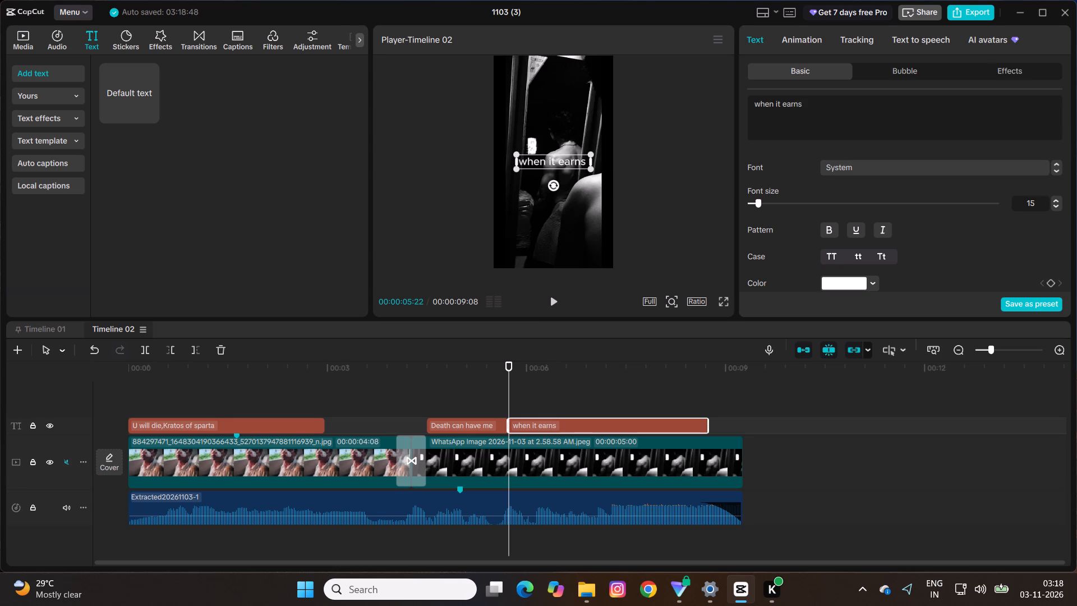
type("mee")
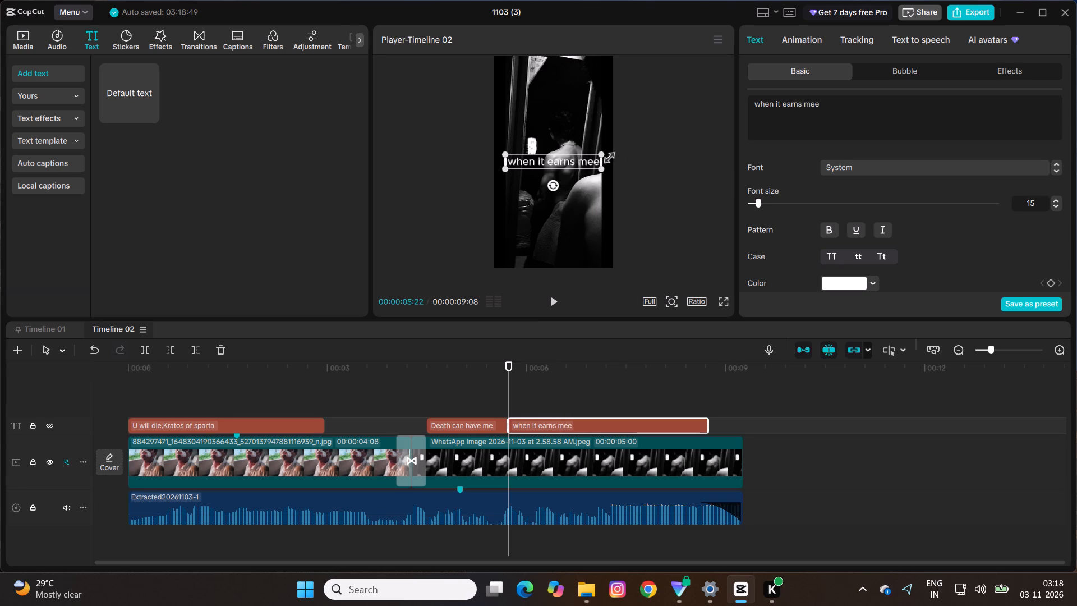
Shrink the "when it earns mee" text and move it to the upper part of the frame, where "Death can have me" sits.
left_click_drag(600, 153, 585, 155)
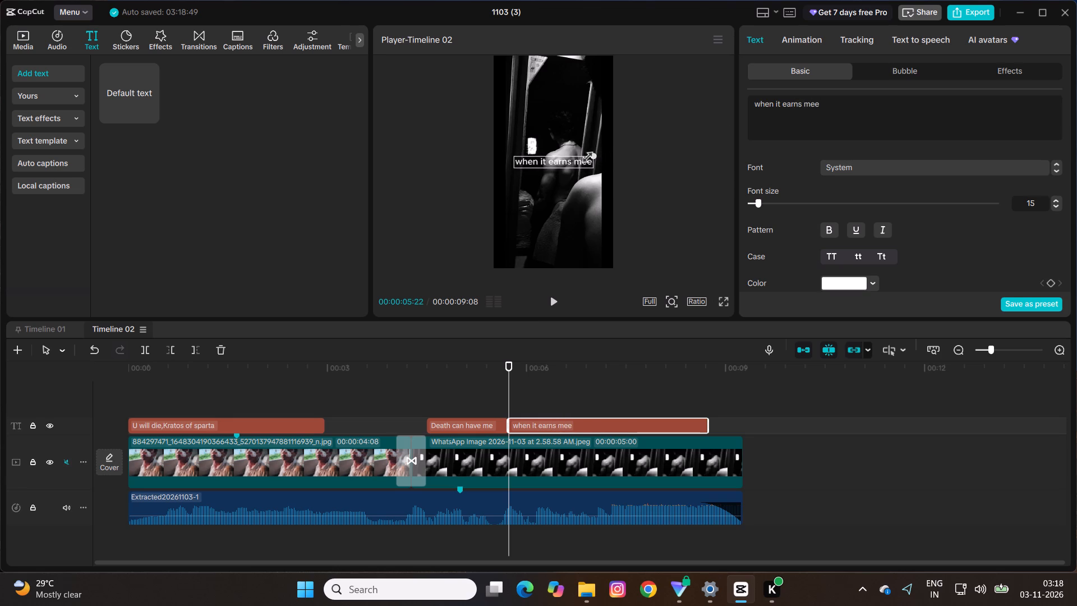
left_click_drag(585, 155, 576, 157)
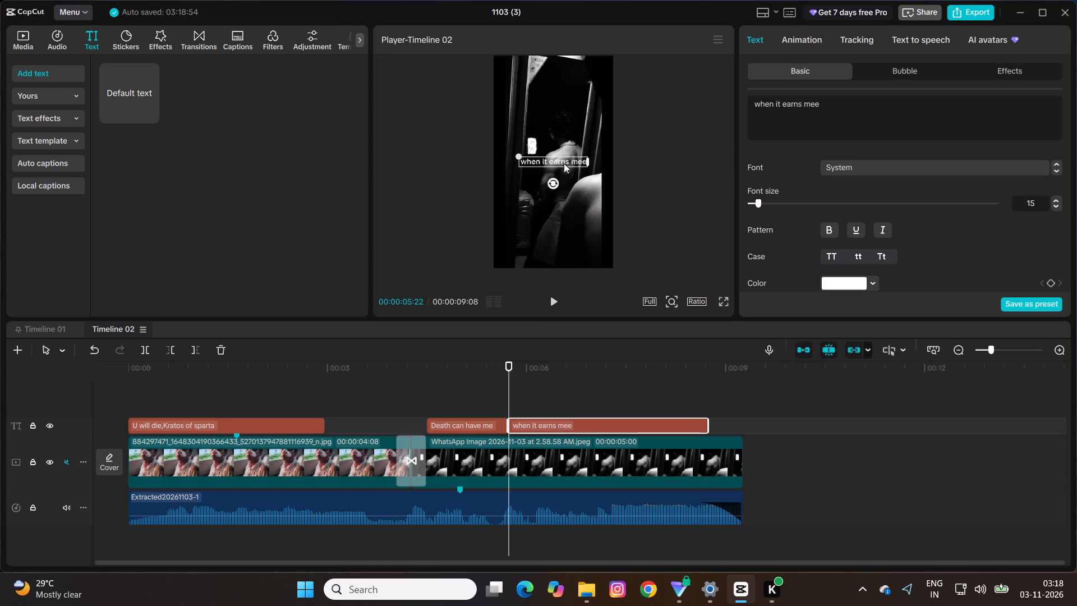
left_click_drag(564, 163, 579, 92)
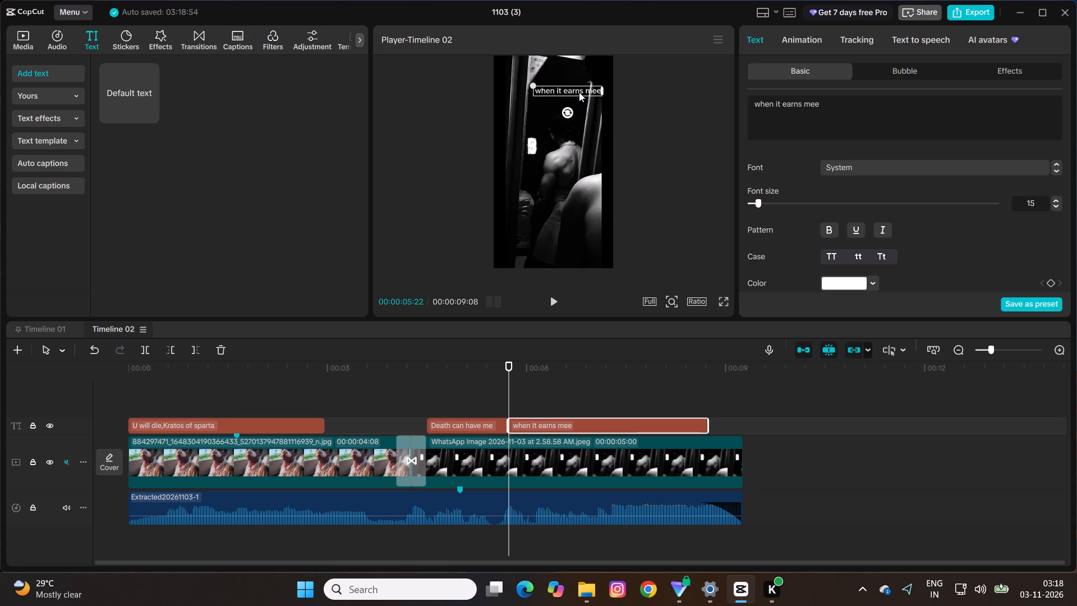
left_click_drag(579, 92, 573, 92)
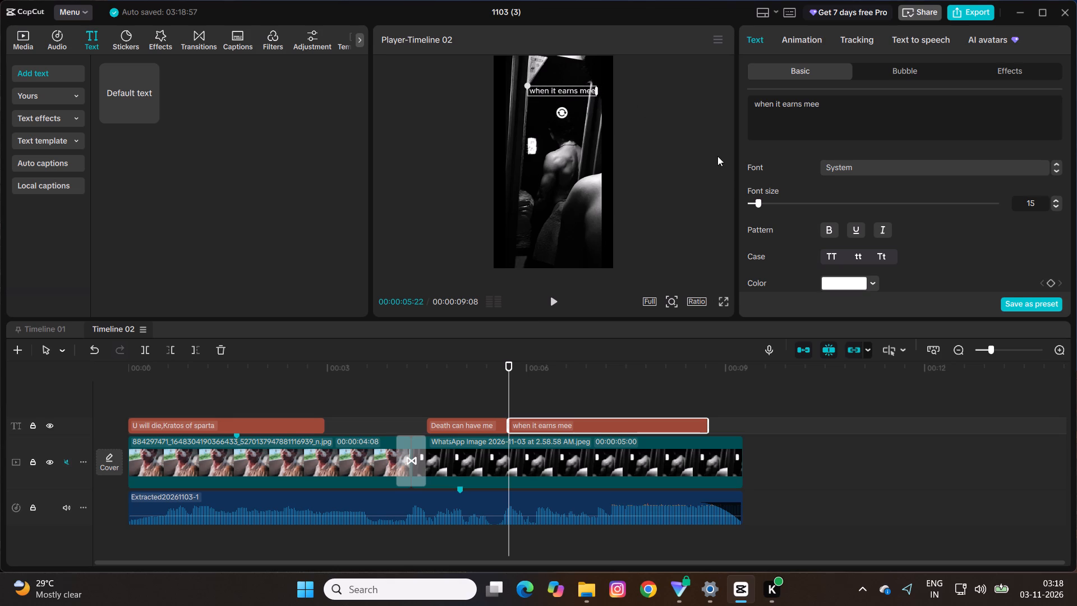
Change the "when it earns mee" text font to BebasNeue.
left_click(913, 165)
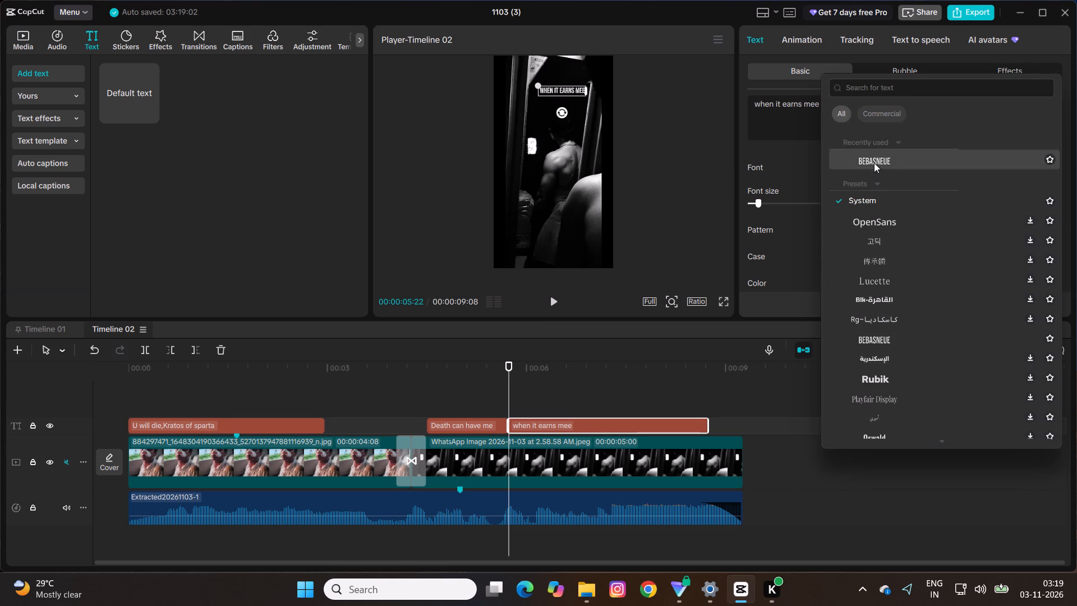
left_click(875, 161)
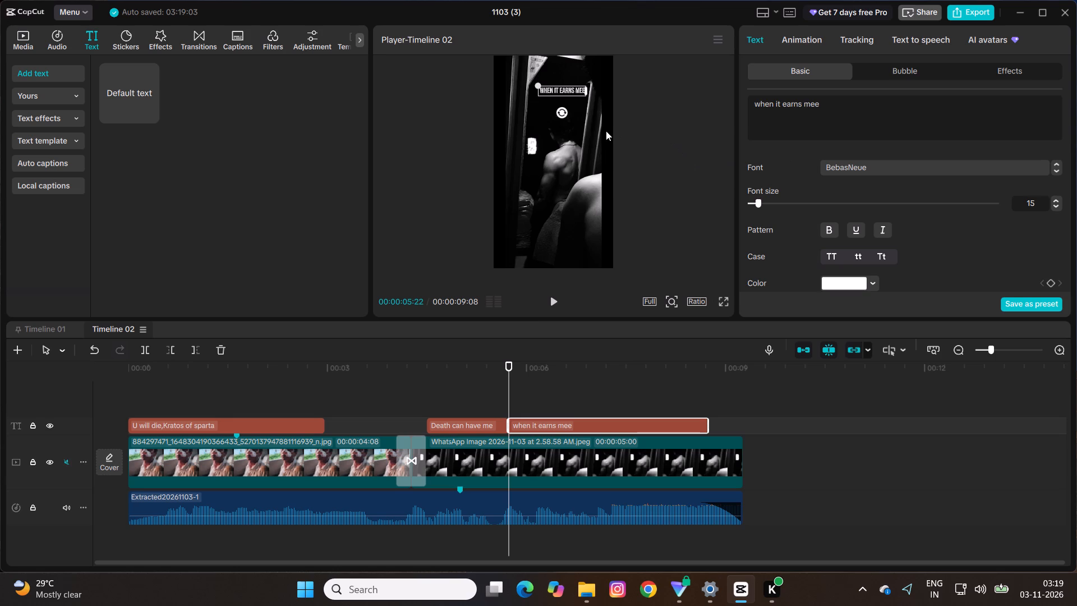
Set the "when it earns mee" text colour to the dark crimson swatch, hex A20033.
scroll(917, 114, "up", 2)
scroll(906, 166, "up", 2)
scroll(919, 234, "down", 1)
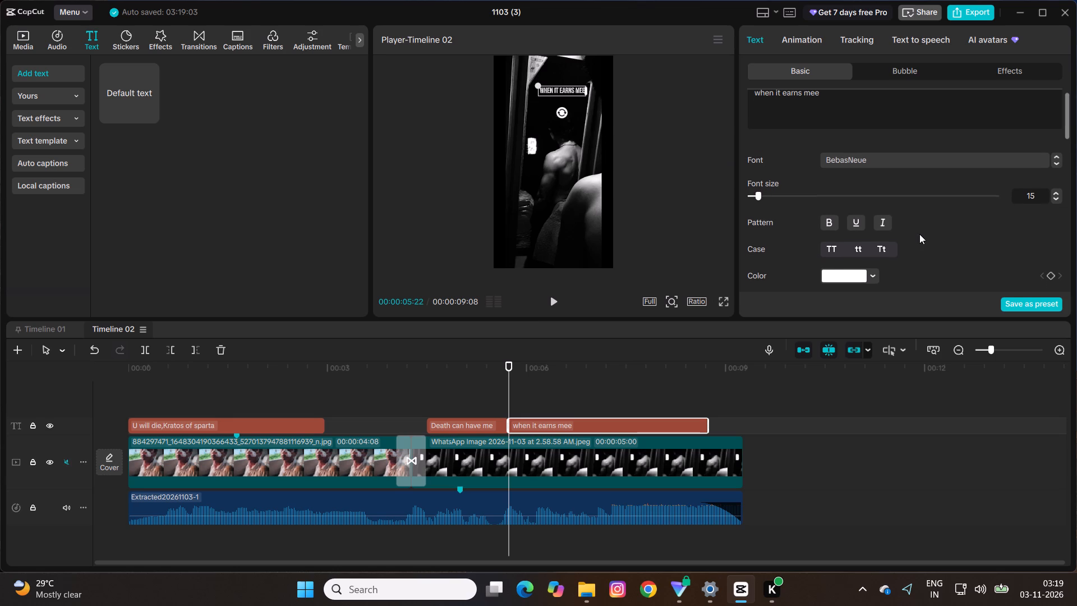
left_click(873, 280)
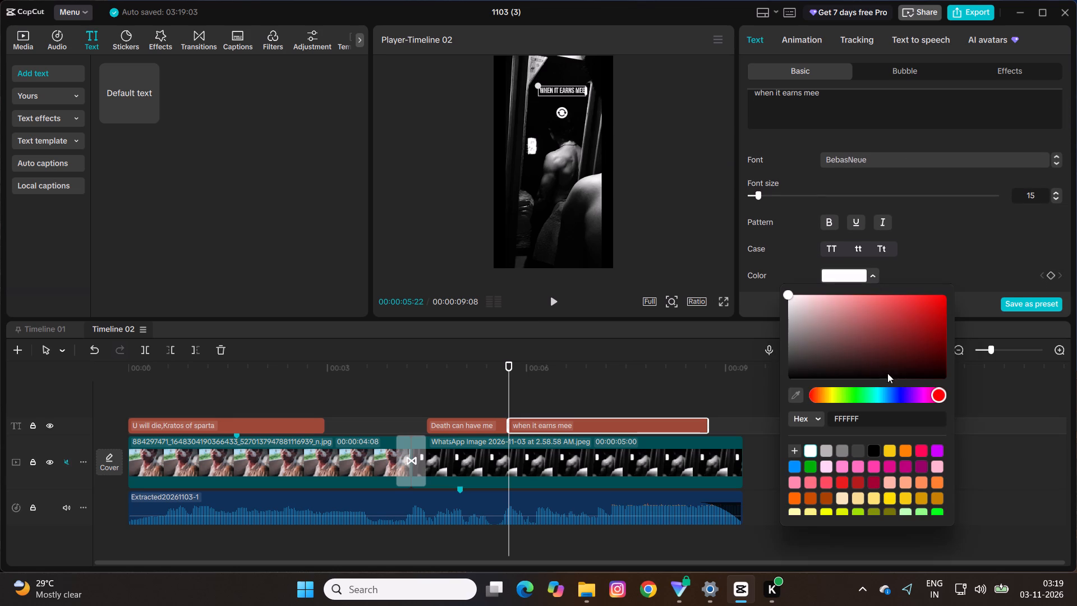
left_click(939, 392)
left_click(868, 482)
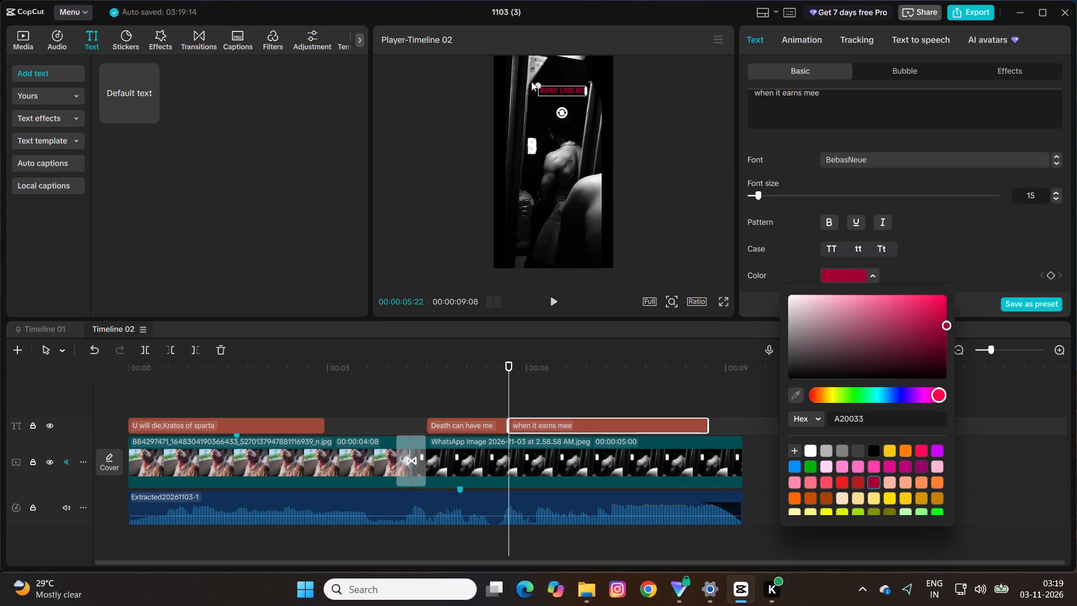
Set the "when it earns mee" font size to 19, trying 13 as well.
left_click(1055, 199)
left_click_drag(1055, 199, 1058, 186)
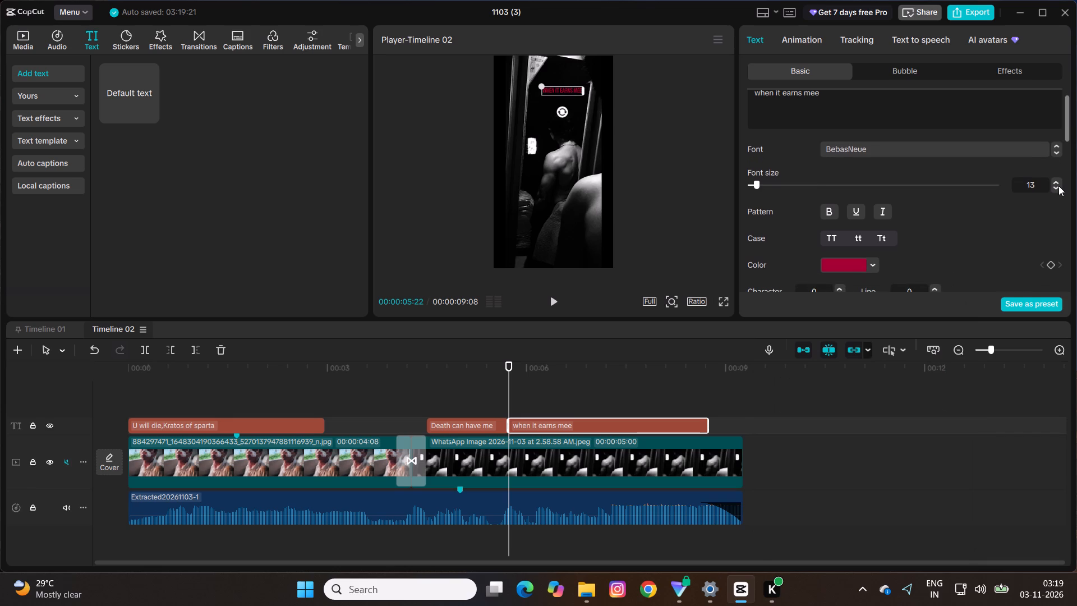
triple_click(1055, 182)
triple_click(1055, 182)
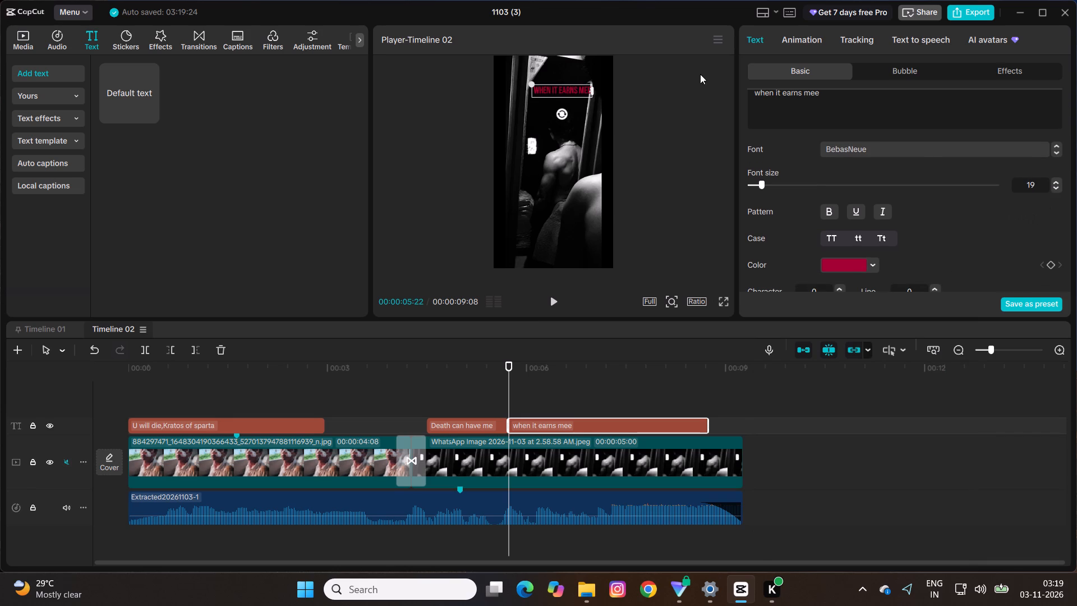
Compare the font size and colour of the "Death can have me" and "when it earns mee" texts, checking frames around the first line.
left_click(453, 430)
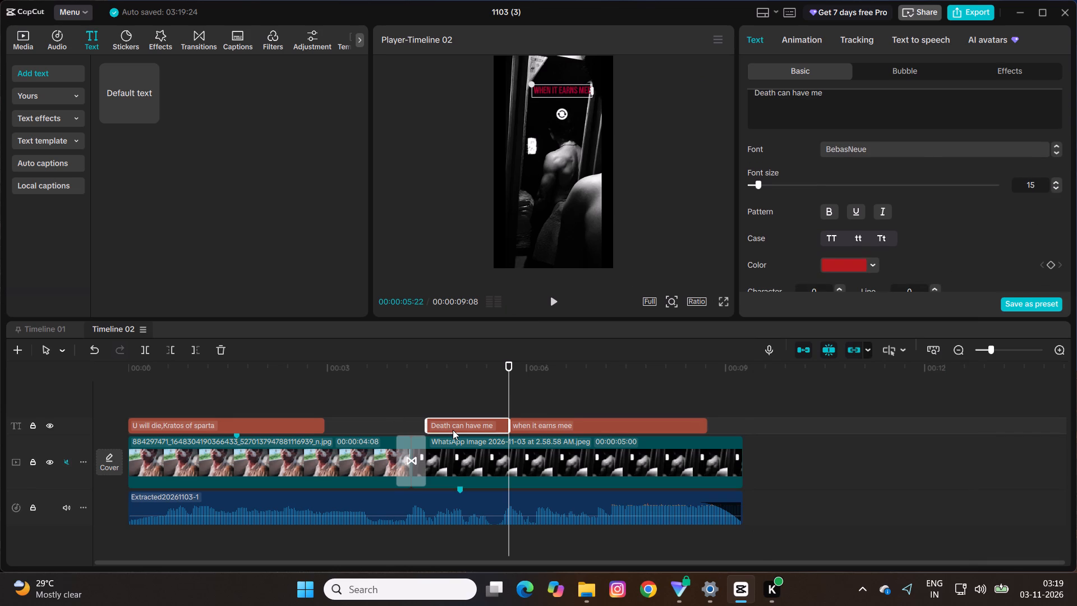
left_click(544, 431)
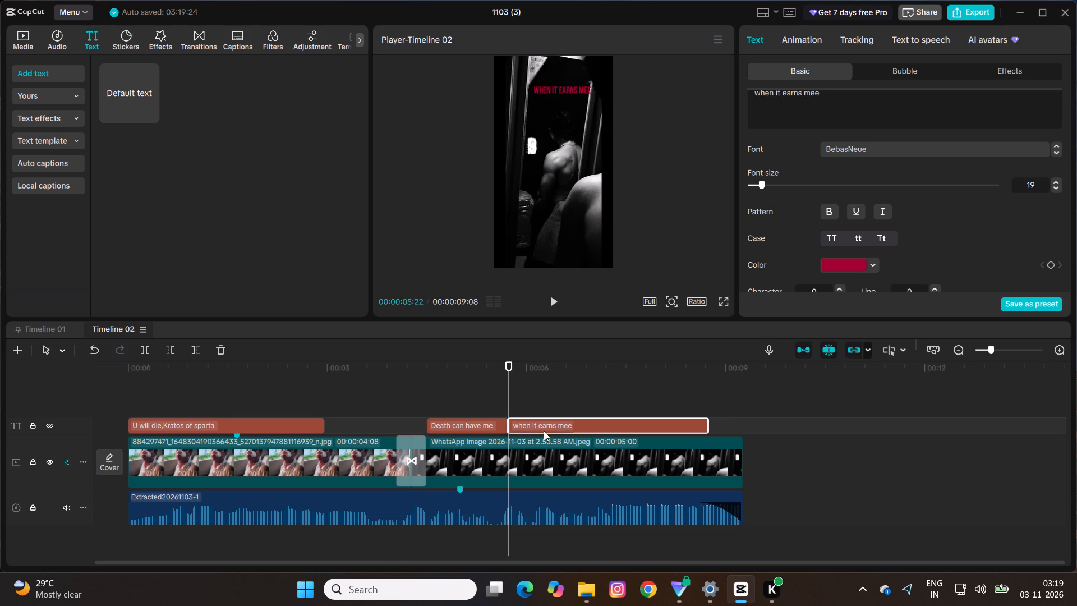
left_click(448, 421)
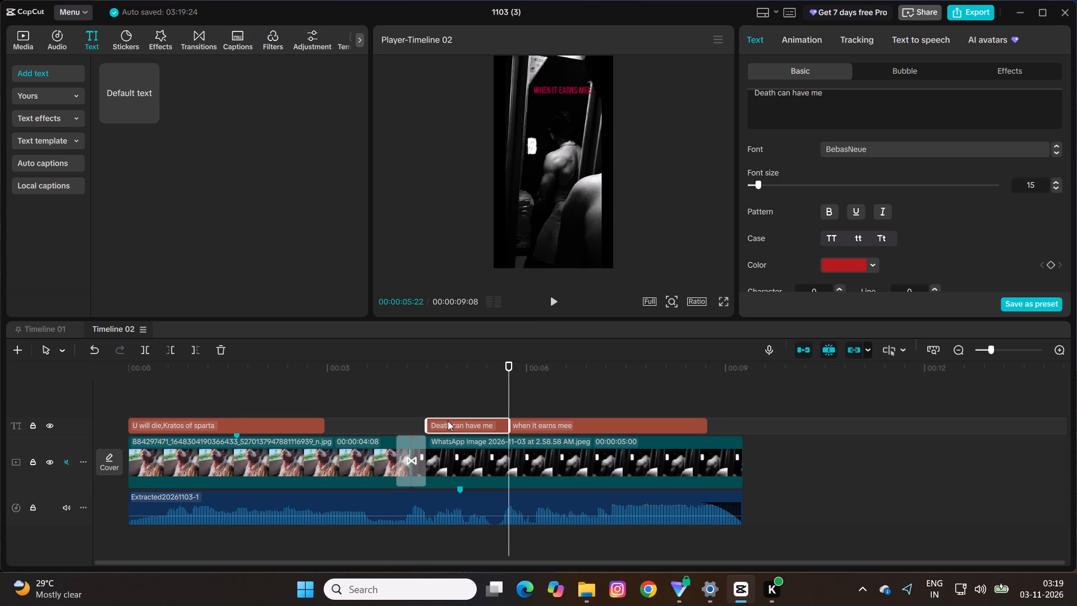
left_click(462, 397)
left_click(464, 397)
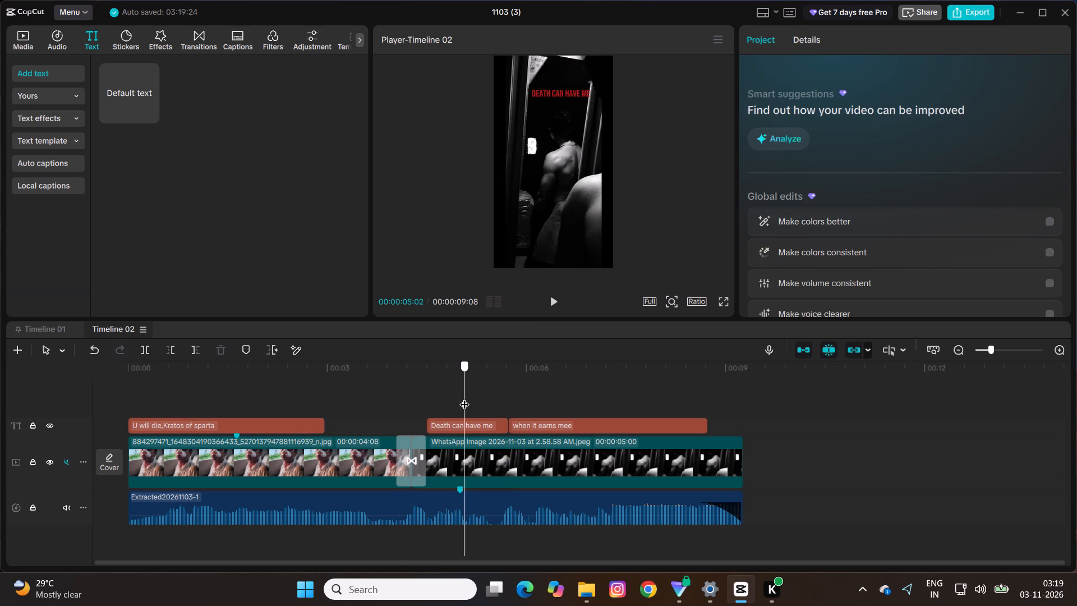
left_click(581, 425)
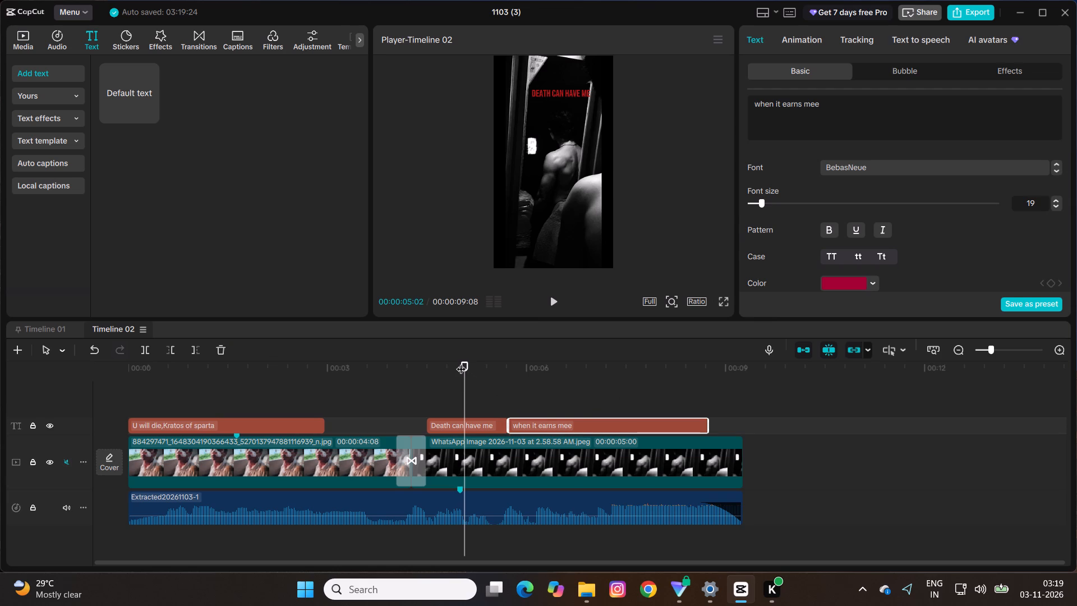
key("Right")
key("Right")
key("Right")
key("Right")
key("Right")
key("Right")
key("Right")
key("Right")
key("Right")
key("Right")
key("Right")
key("Right")
key("Right")
key("Right")
key("Right")
key("Right")
key("Right")
key("Right")
key("Right")
key("Right")
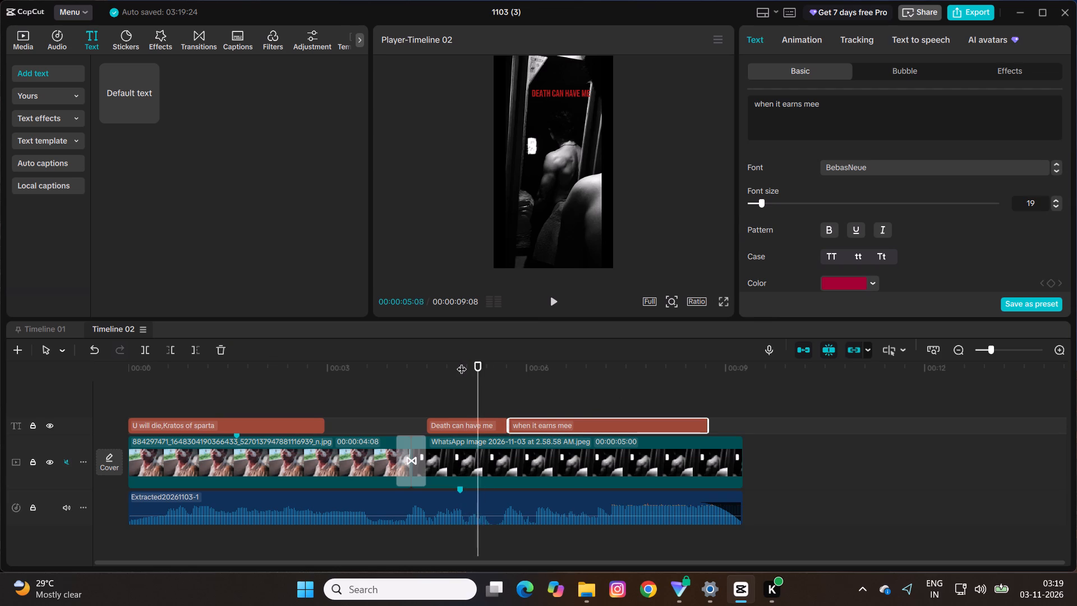
key("Left")
key("Left")
key("Left")
key("Left")
key("Left")
key("Left")
key("Left")
key("Left")
key("Left")
key("Left")
key("Left")
key("Left")
key("Left")
key("Left")
key("Left")
key("Left")
key("Left")
key("Left")
key("Left")
key("Left")
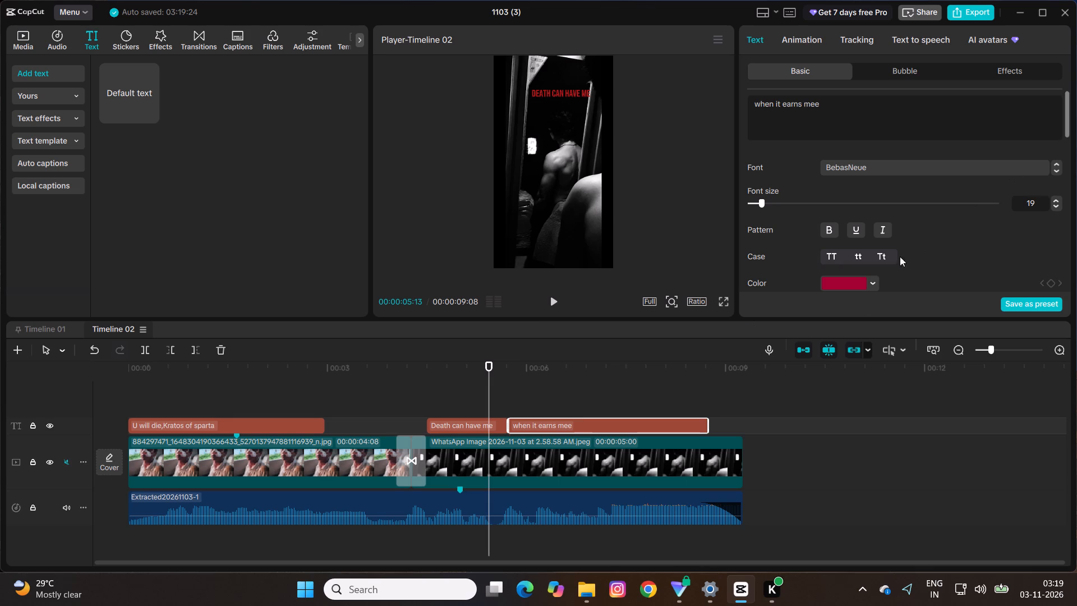
Set the "when it earns mee" text colour to the dark red swatch matching "Death can have me".
left_click(845, 281)
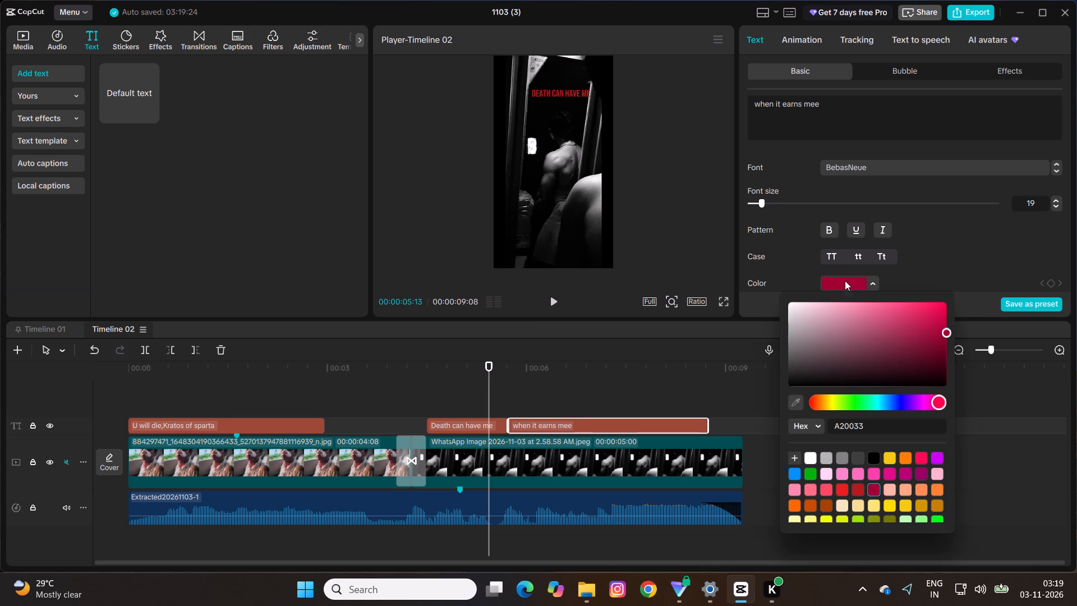
left_click(857, 491)
Preview the video full screen, replaying it to check the text timing and the Black Fade against the audio.
left_click(682, 383)
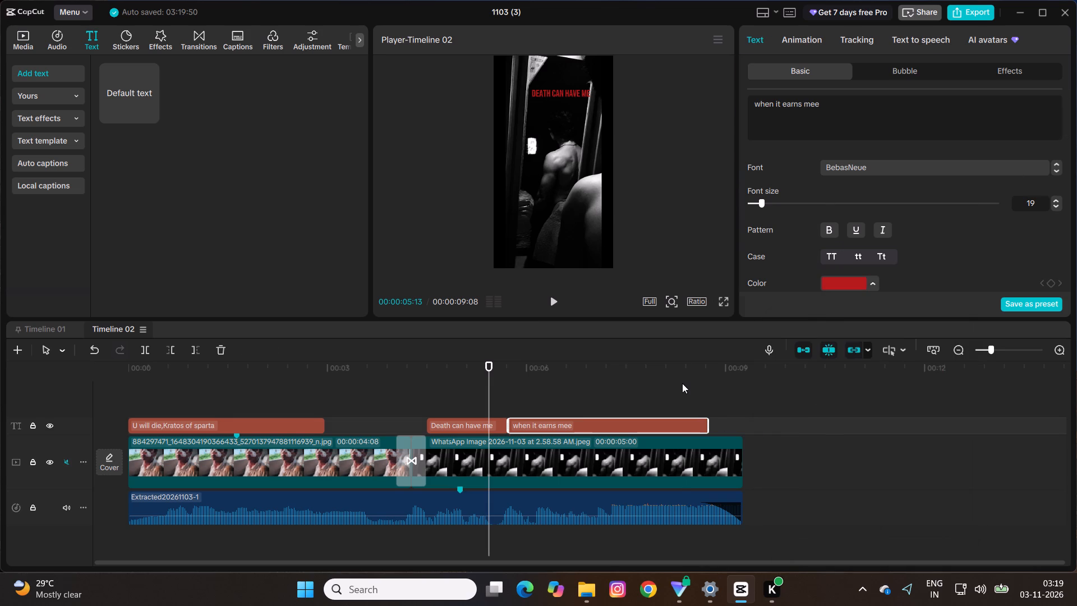
left_click(721, 302)
key("space")
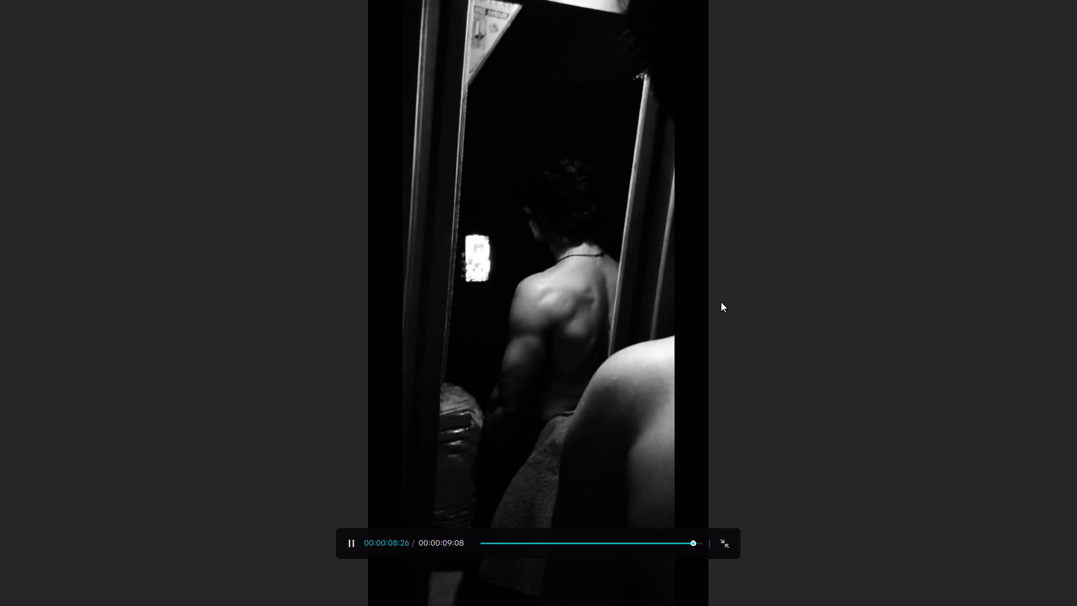
key("space")
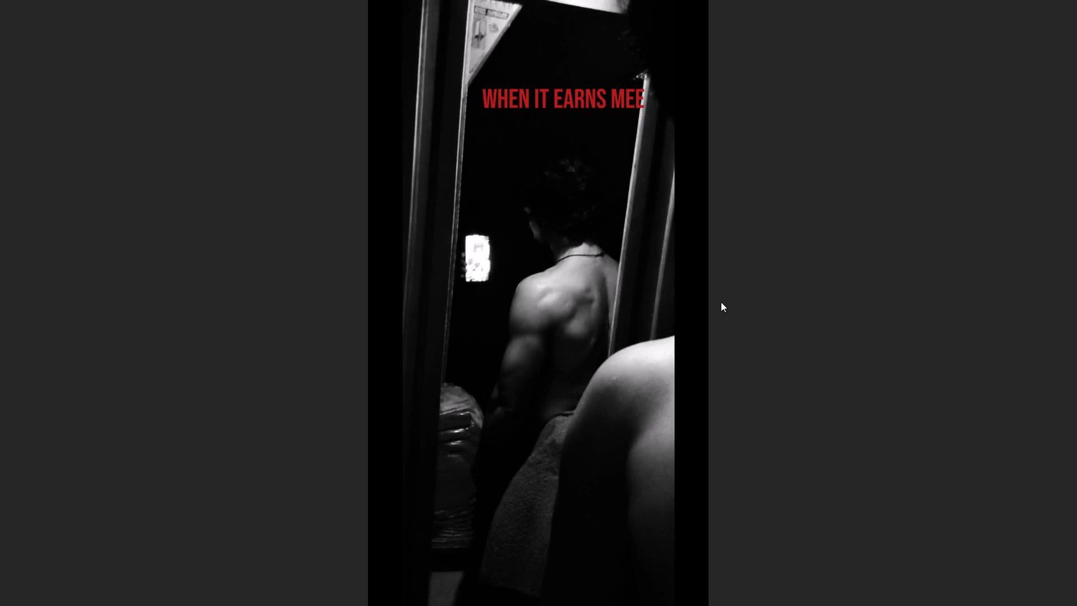
key("Left")
key("Left")
key("Left")
key("Left")
key("Left")
key("Left")
key("Left")
key("Left")
key("Left")
key("Left")
key("Left")
key("Left")
key("Left")
key("Left")
key("Left")
key("Left")
key("Left")
key("Left")
key("Left")
key("Left")
key("Left")
key("Left")
type("v")
key("space")
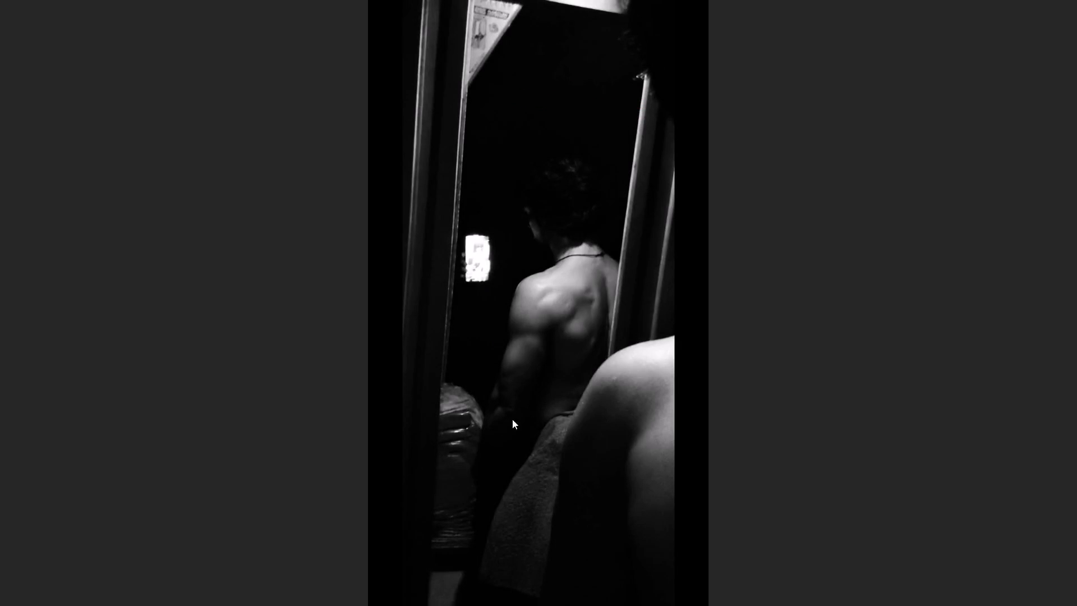
key("space")
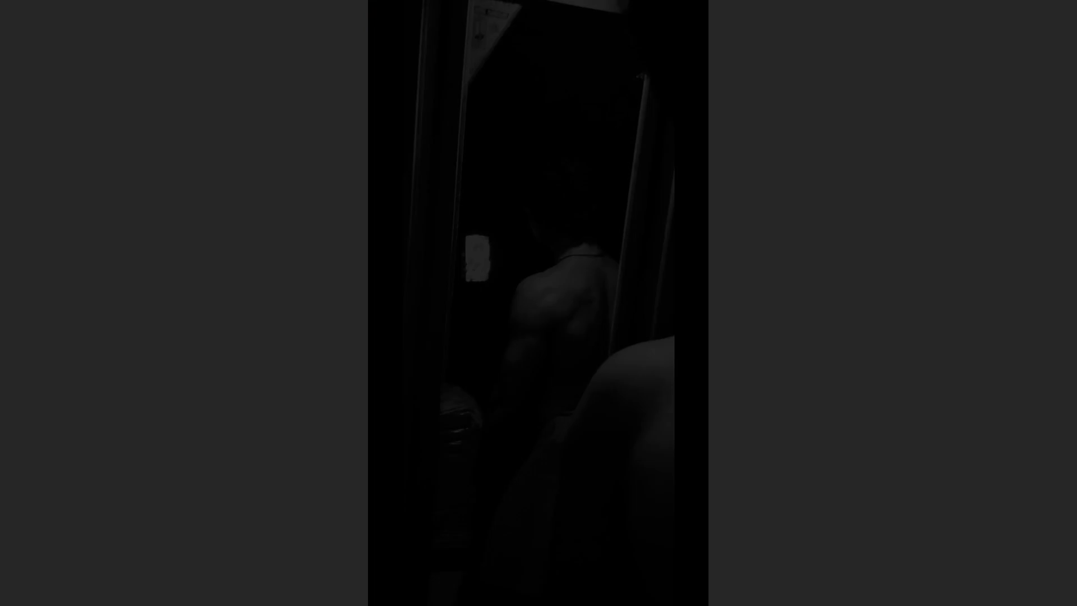
key("space")
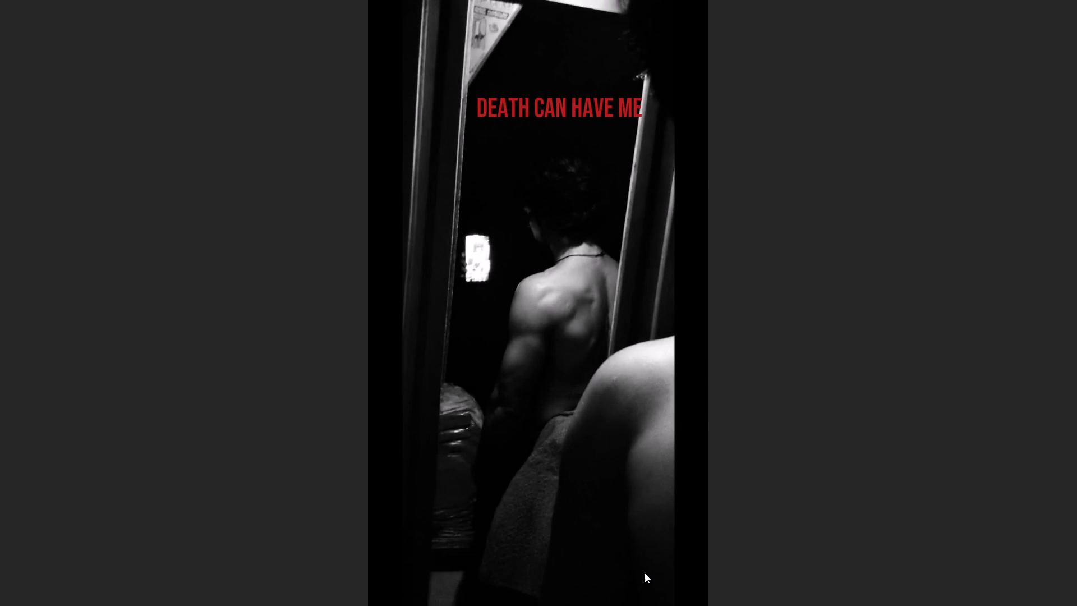
left_click(577, 439)
left_click(518, 545)
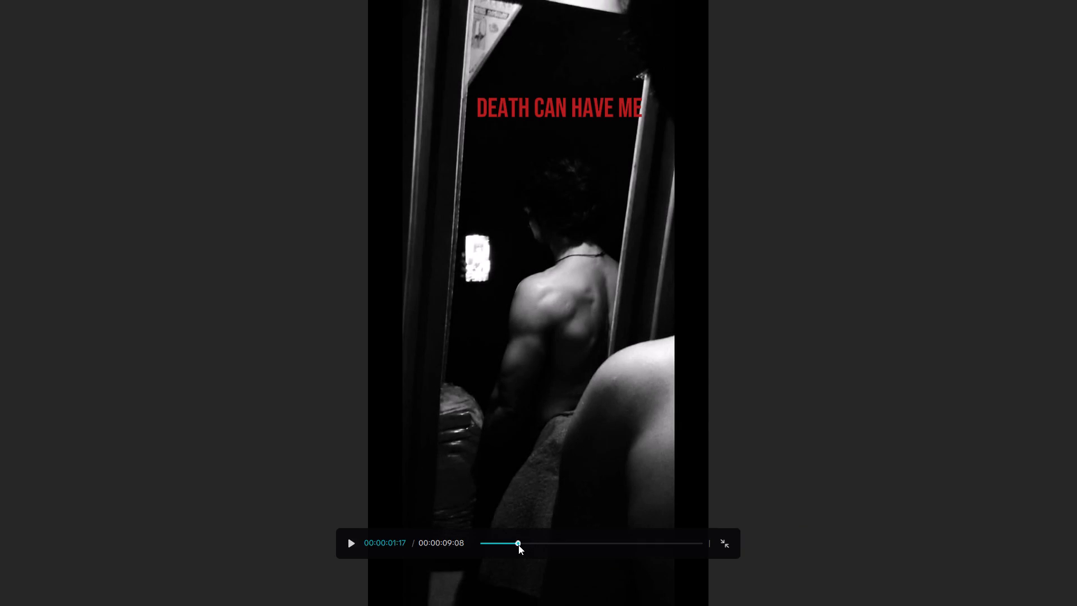
key("space")
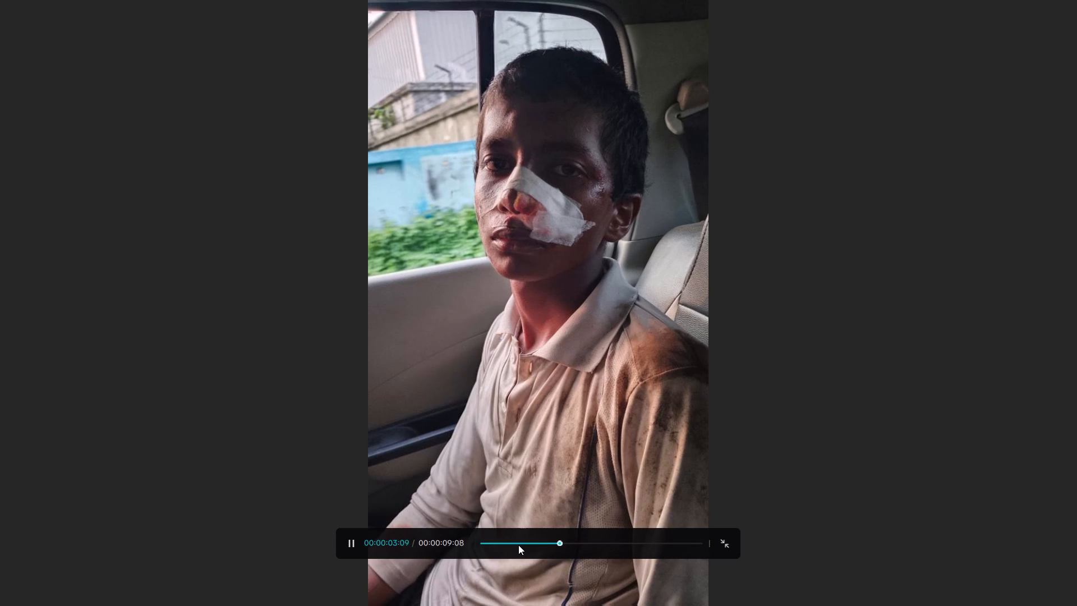
key("space")
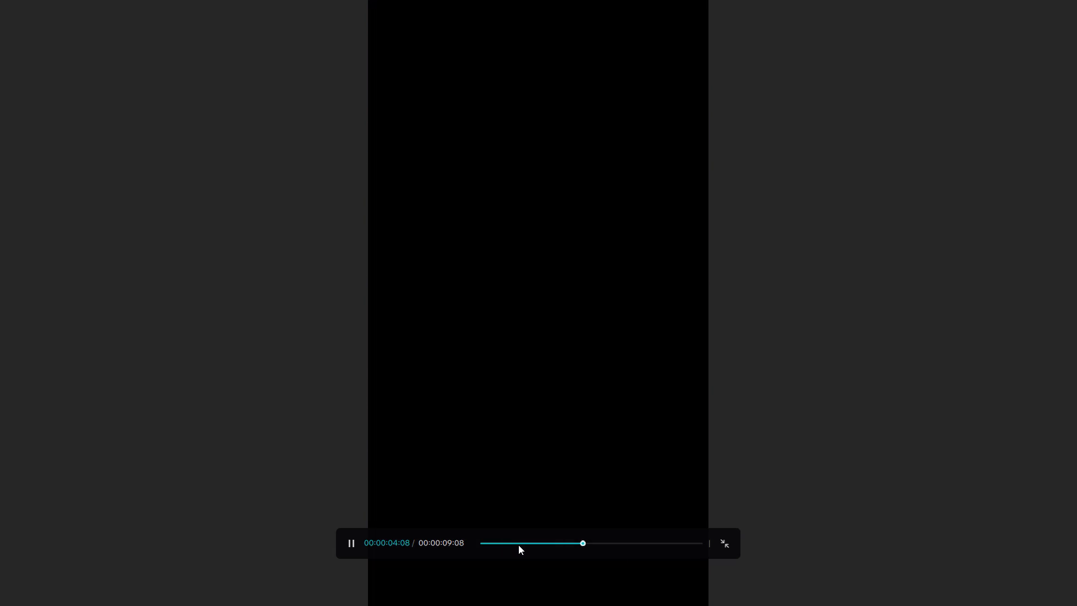
left_click(719, 544)
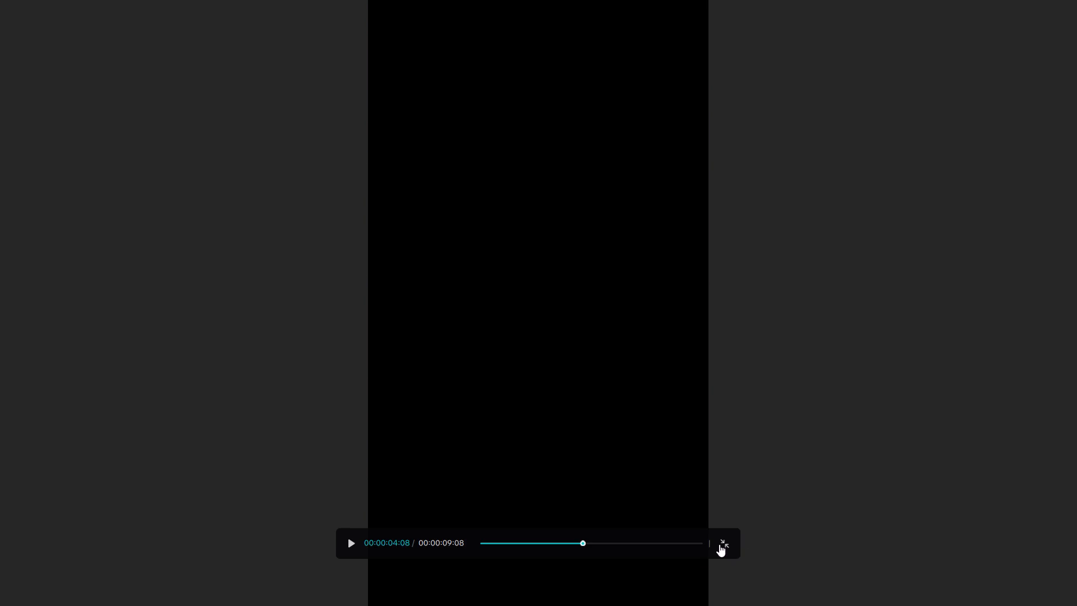
left_click(719, 544)
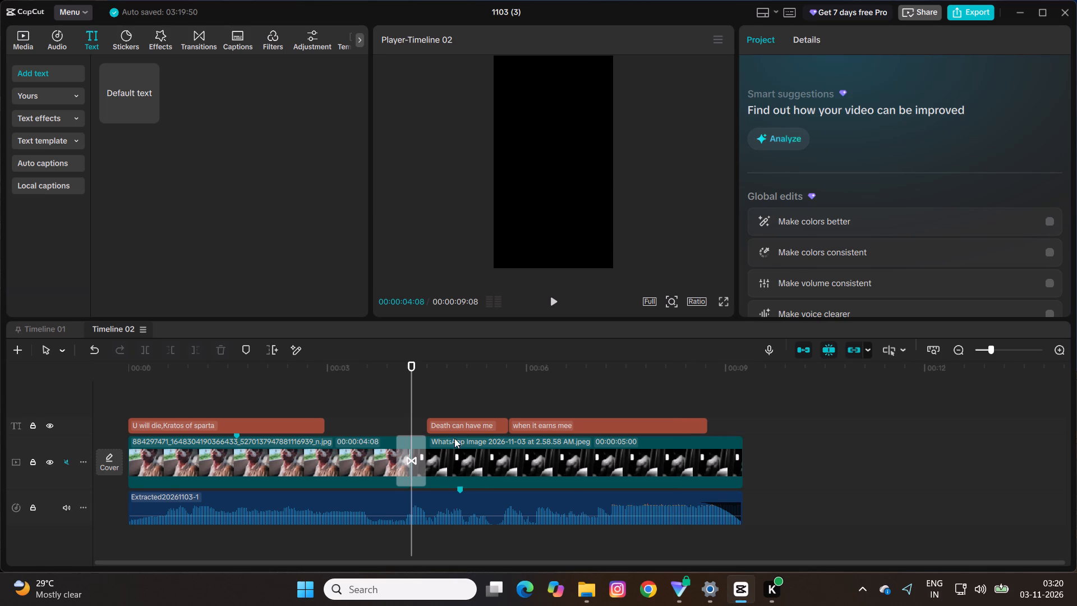
Move the "Death can have me" text clip earlier so it starts at the cut between the two images, 00:00:04:08.
left_click_drag(449, 425, 430, 424)
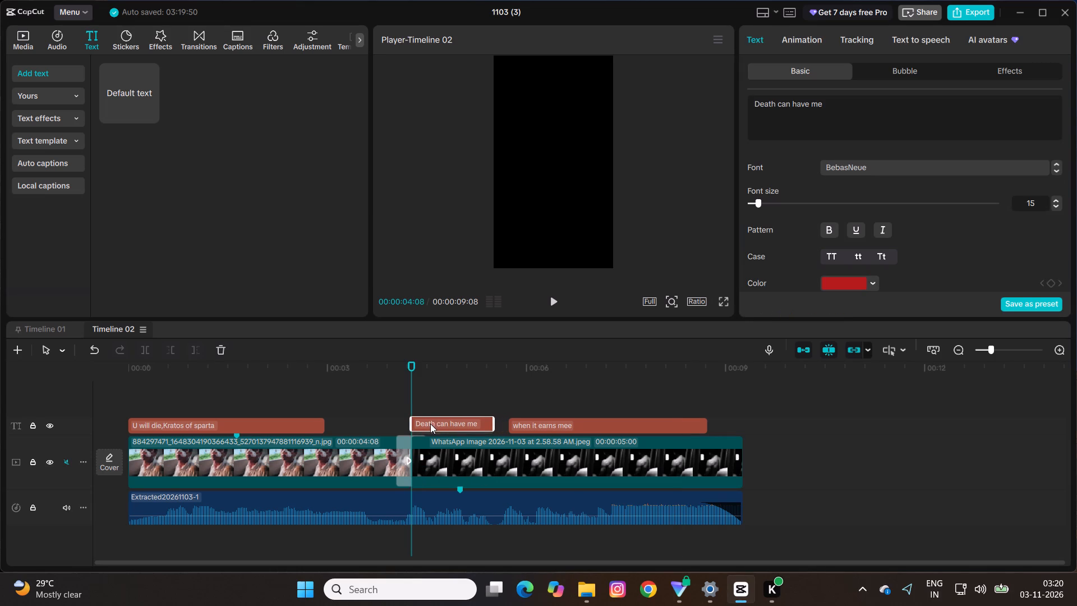
left_click_drag(430, 424, 434, 426)
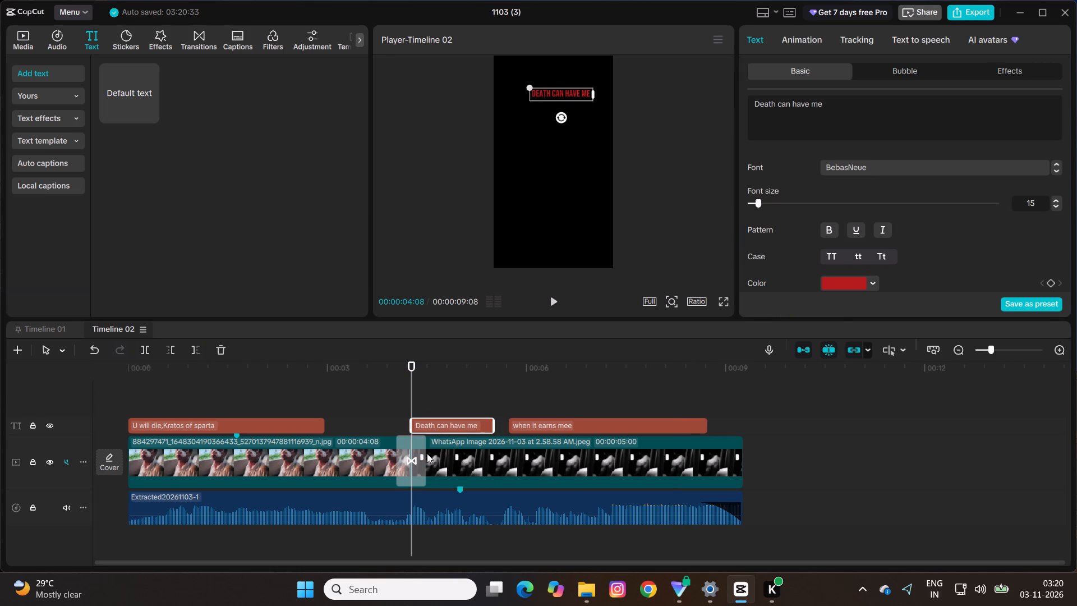
Set the Black Fade transition's duration to 0.1 s.
left_click(418, 463)
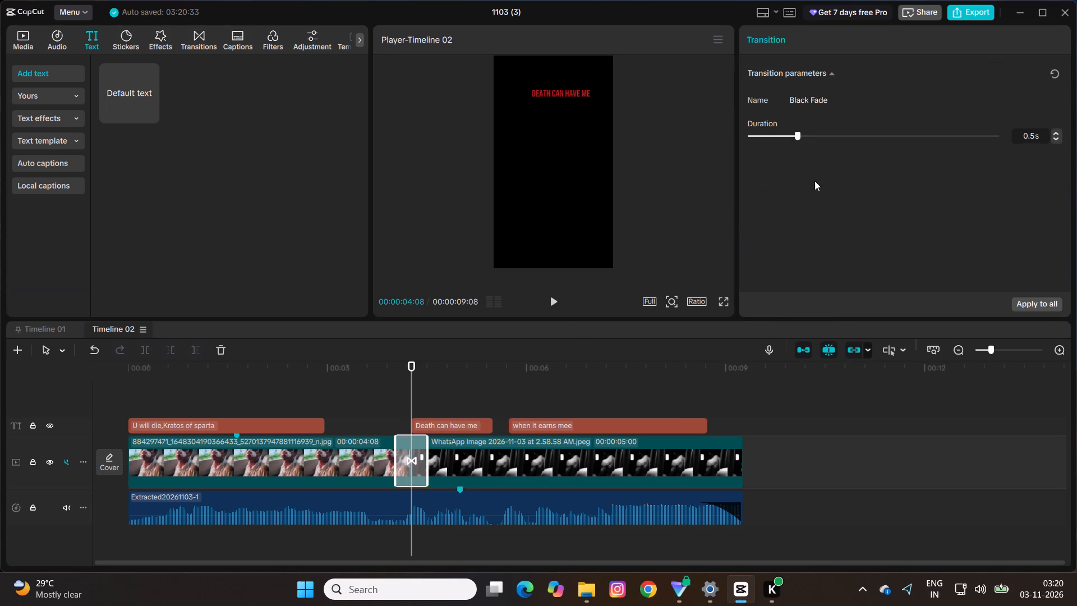
left_click(751, 136)
left_click(757, 135)
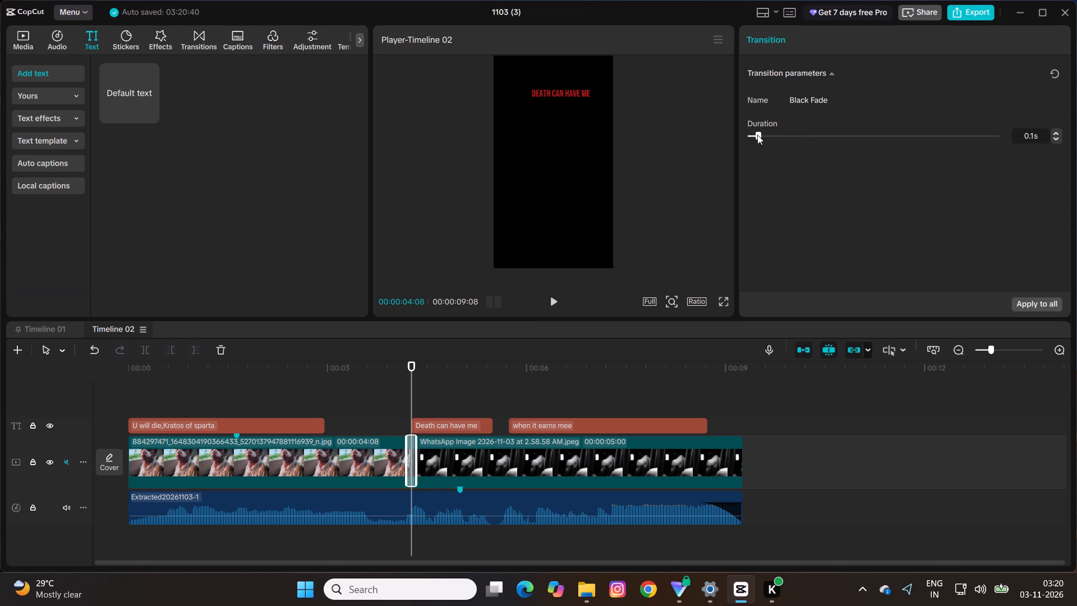
Play back the shortened transition and both red text lines, including full screen from 00:00:02:03.
left_click(550, 295)
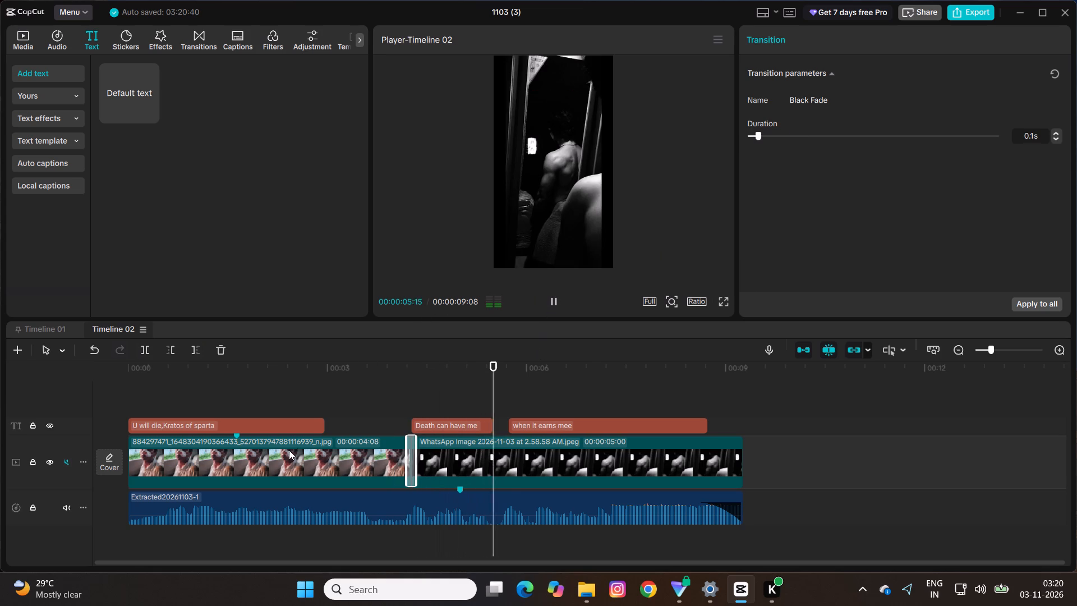
left_click(267, 396)
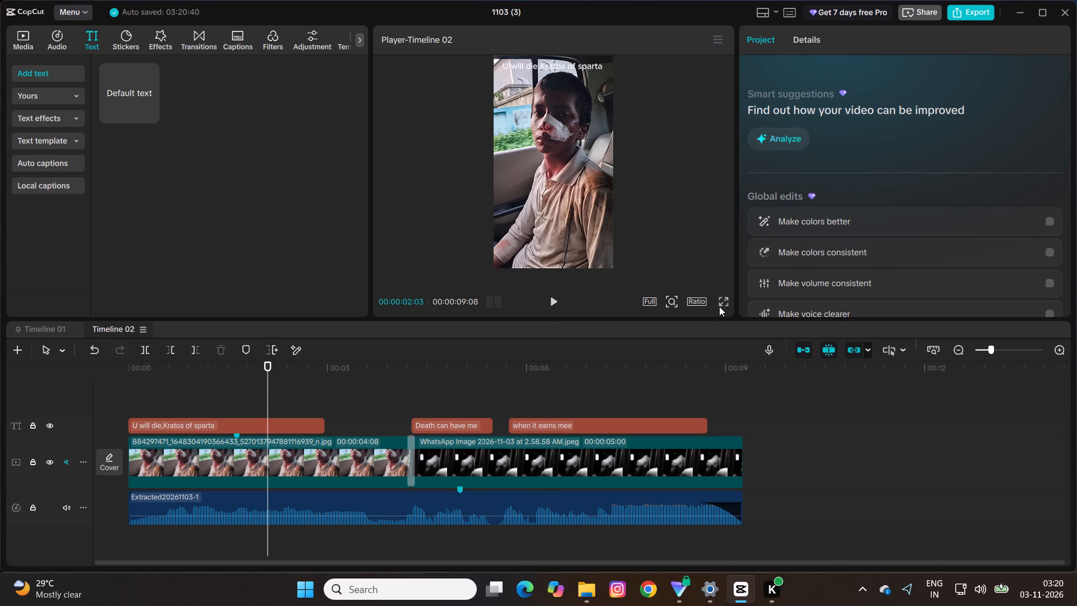
left_click(719, 306)
key("space")
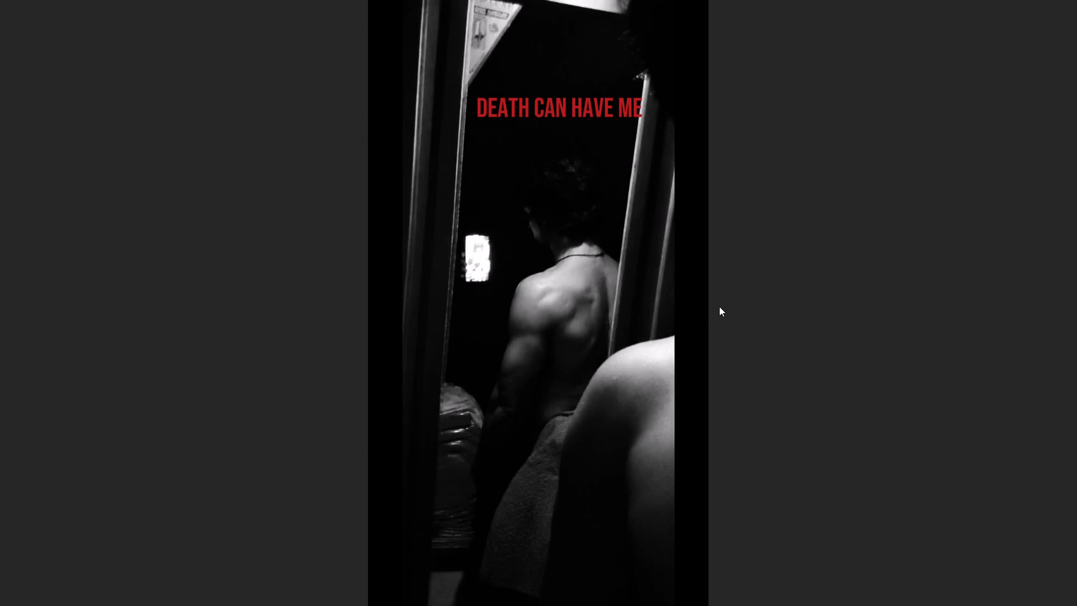
key("space")
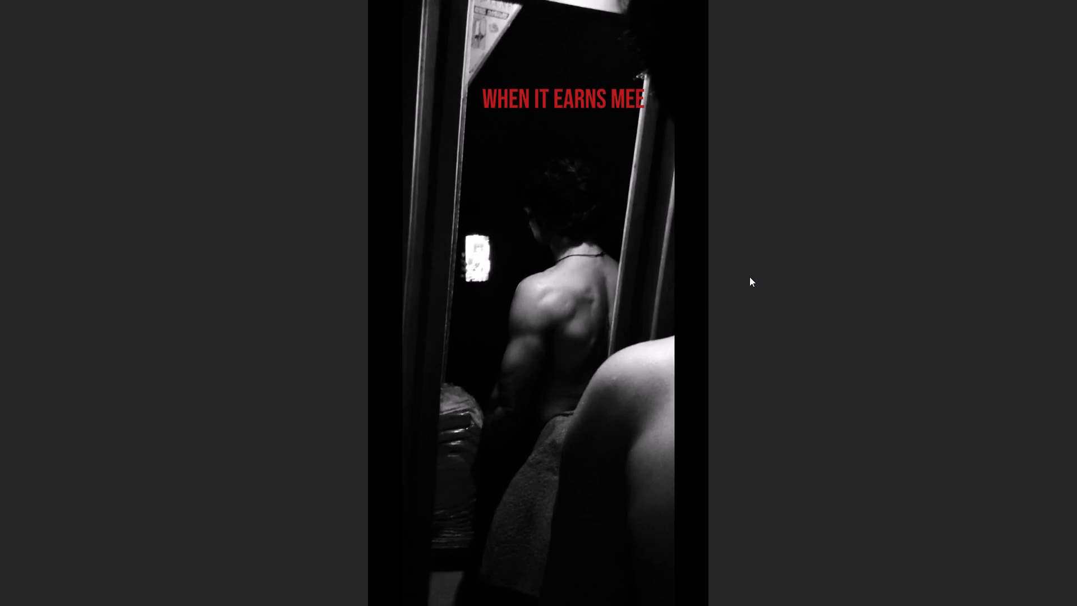
key("Escape")
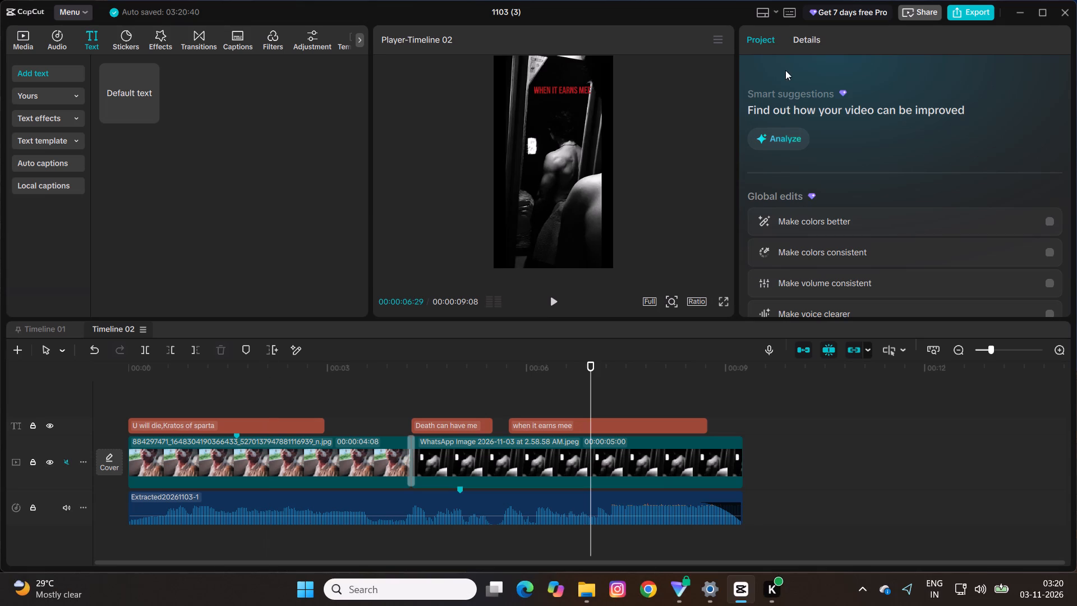
Nudge the "when it earns mee" text slightly left within the video frame.
left_click(579, 90)
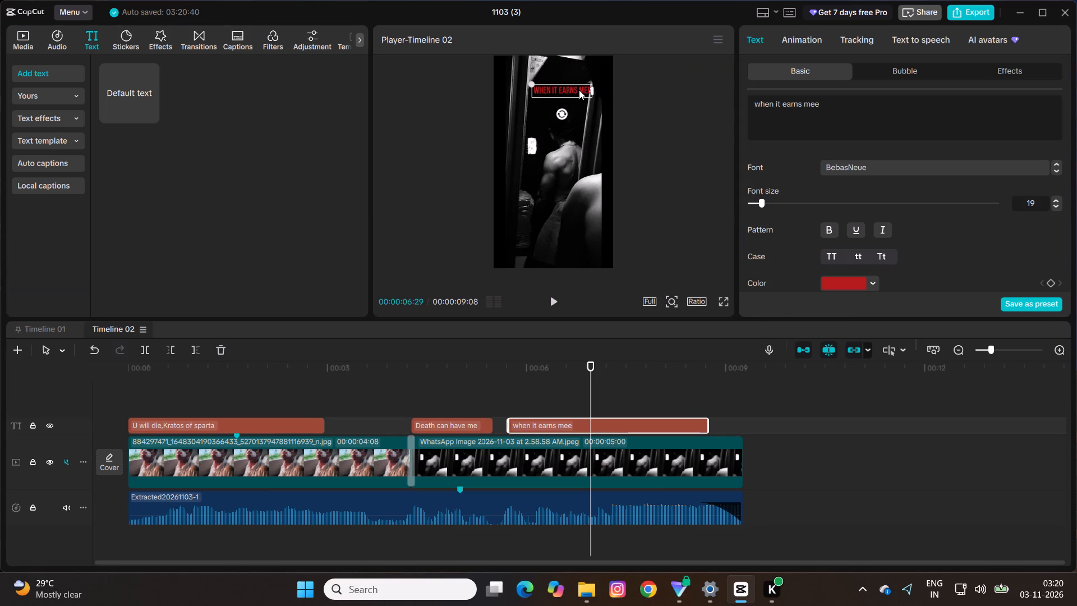
left_click_drag(579, 90, 574, 90)
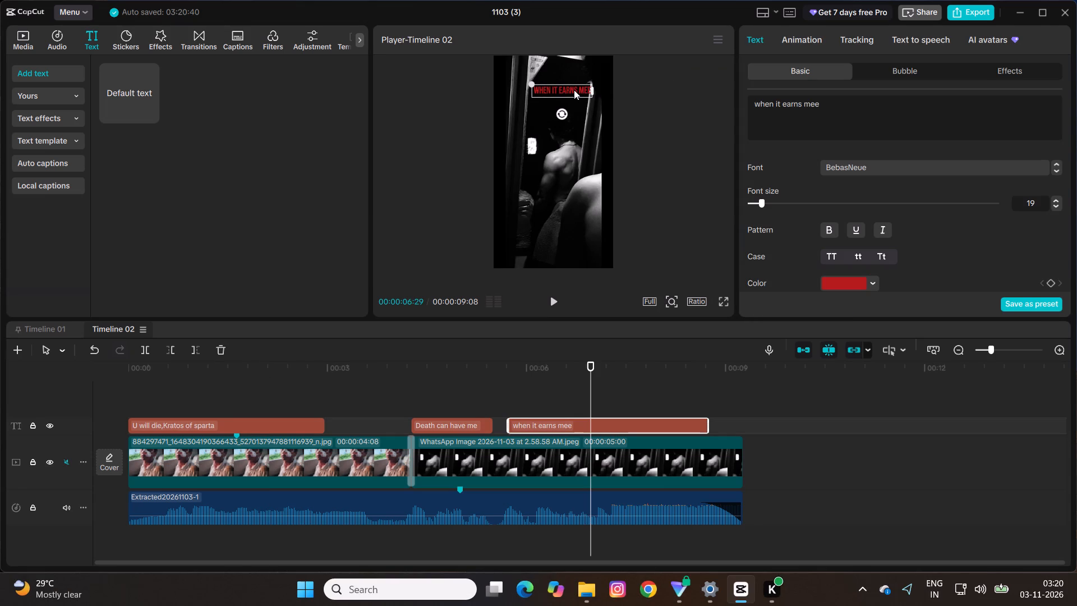
left_click(574, 90)
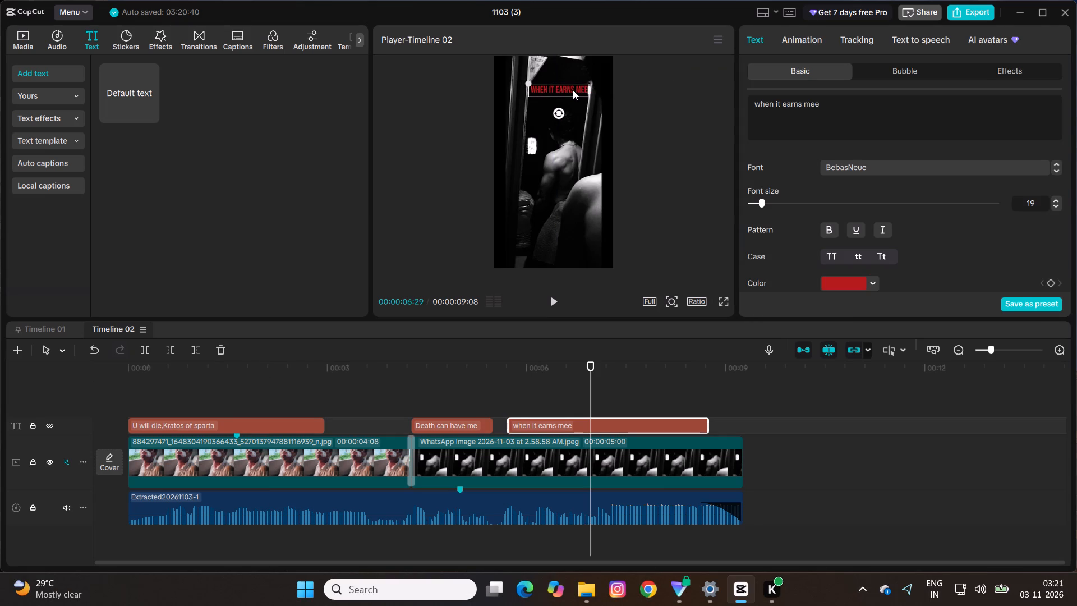
left_click(572, 90)
Nudge the "Death can have me" text slightly up and left within the video frame.
left_click(480, 425)
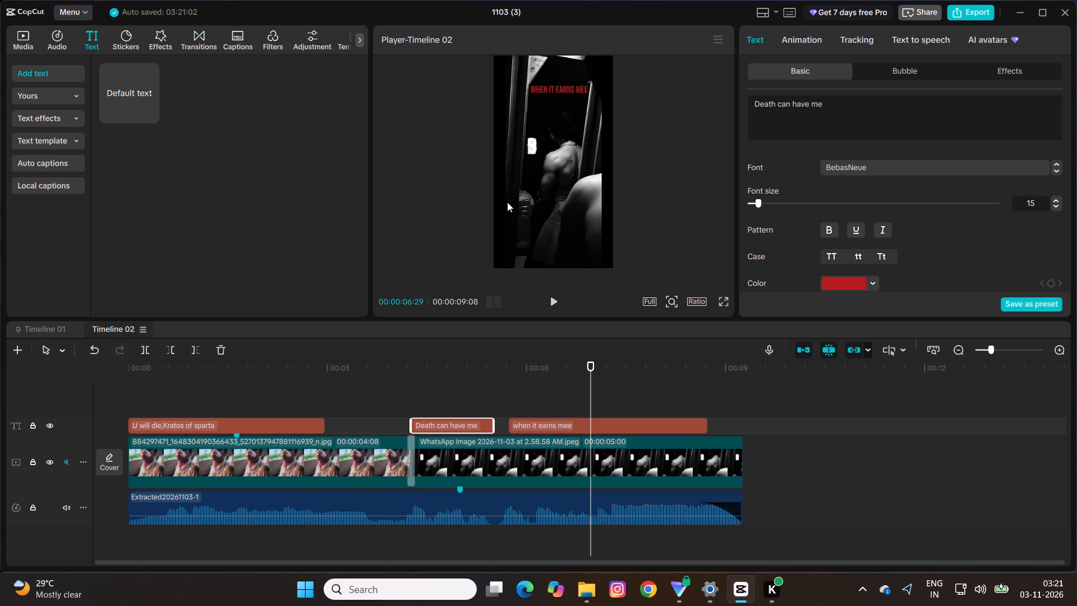
left_click(519, 386)
left_click(484, 388)
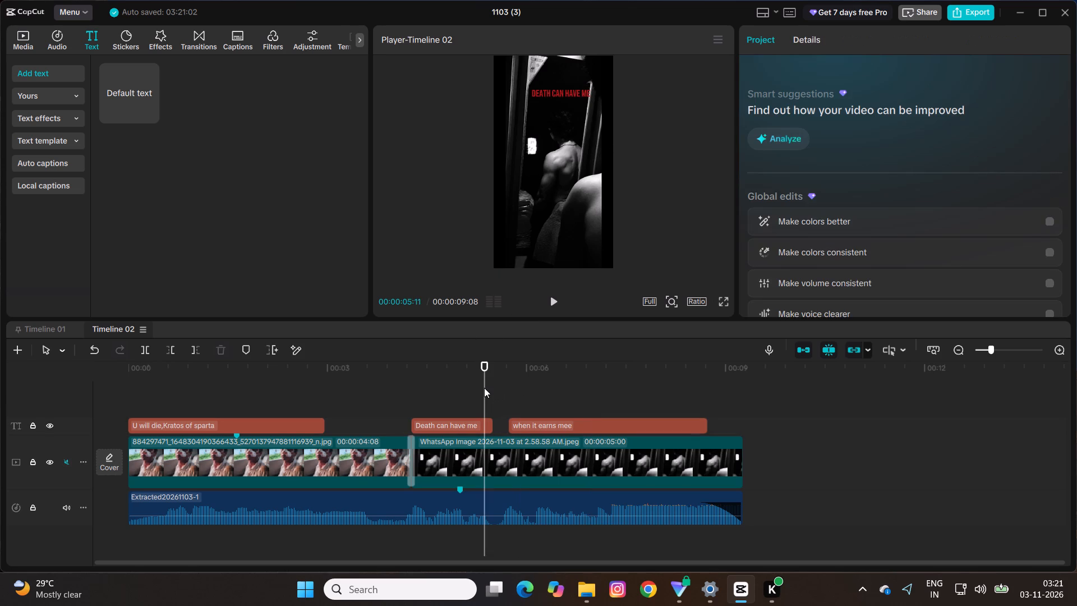
left_click(570, 89)
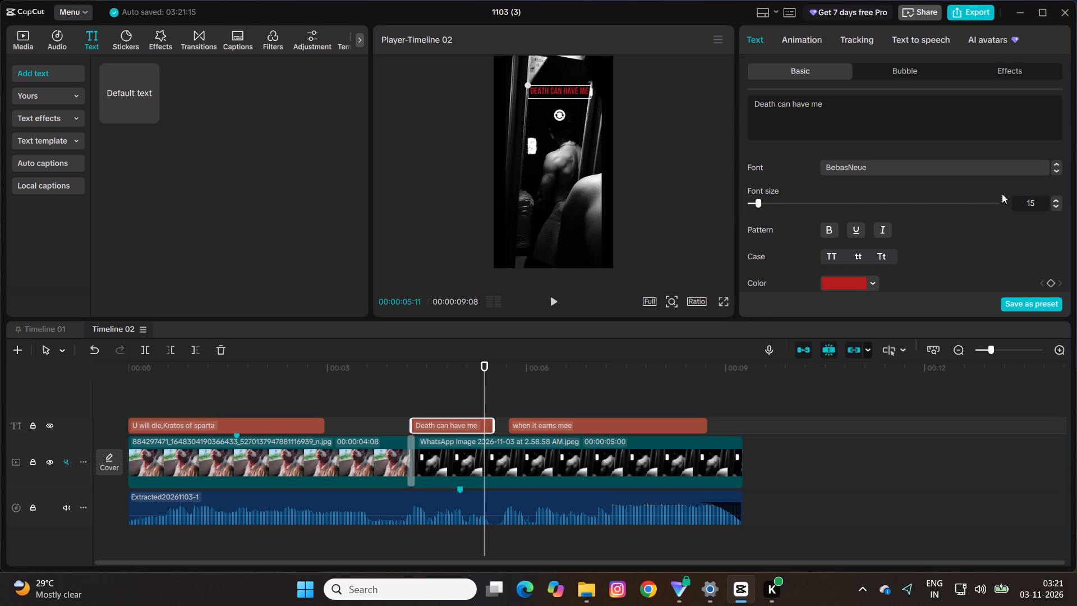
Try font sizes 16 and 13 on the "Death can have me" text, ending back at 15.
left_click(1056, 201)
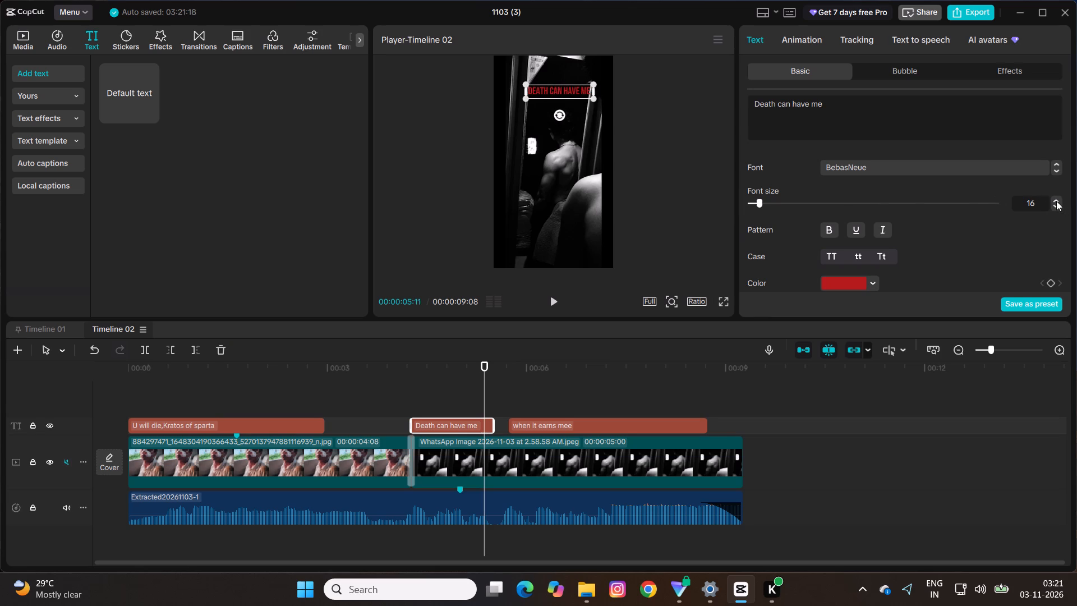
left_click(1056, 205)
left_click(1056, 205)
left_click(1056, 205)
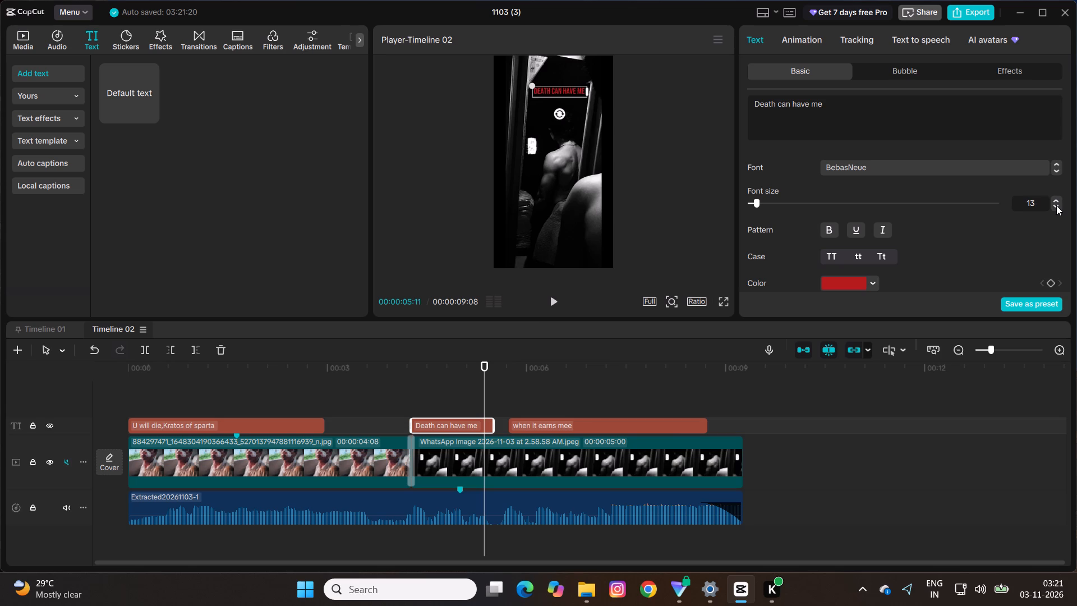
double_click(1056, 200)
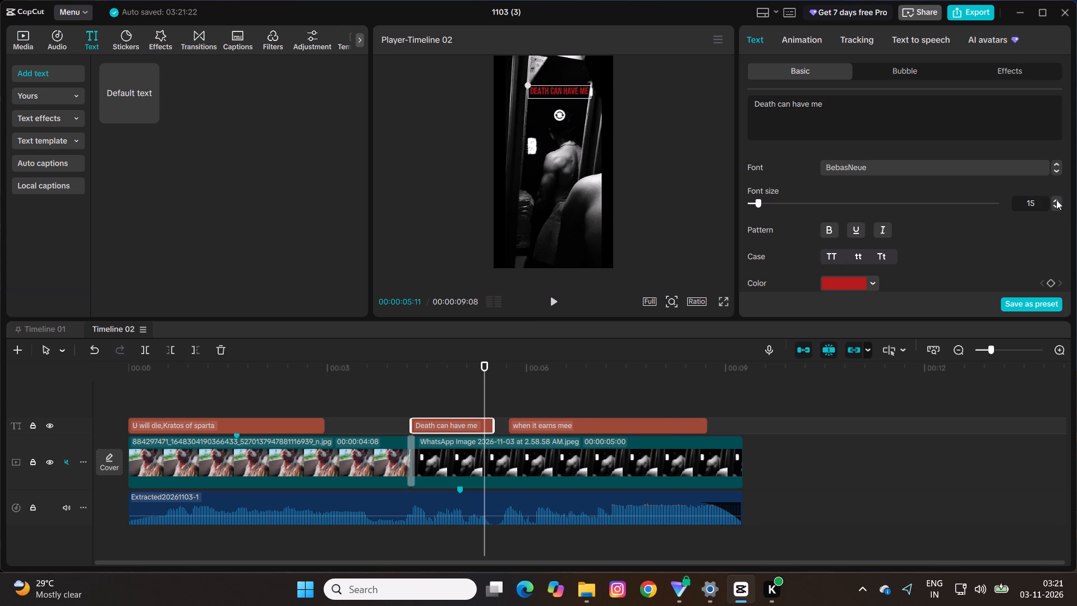
Play back the video full screen from 00:00:00:17 to check all three text lines.
left_click(720, 304)
left_click(494, 541)
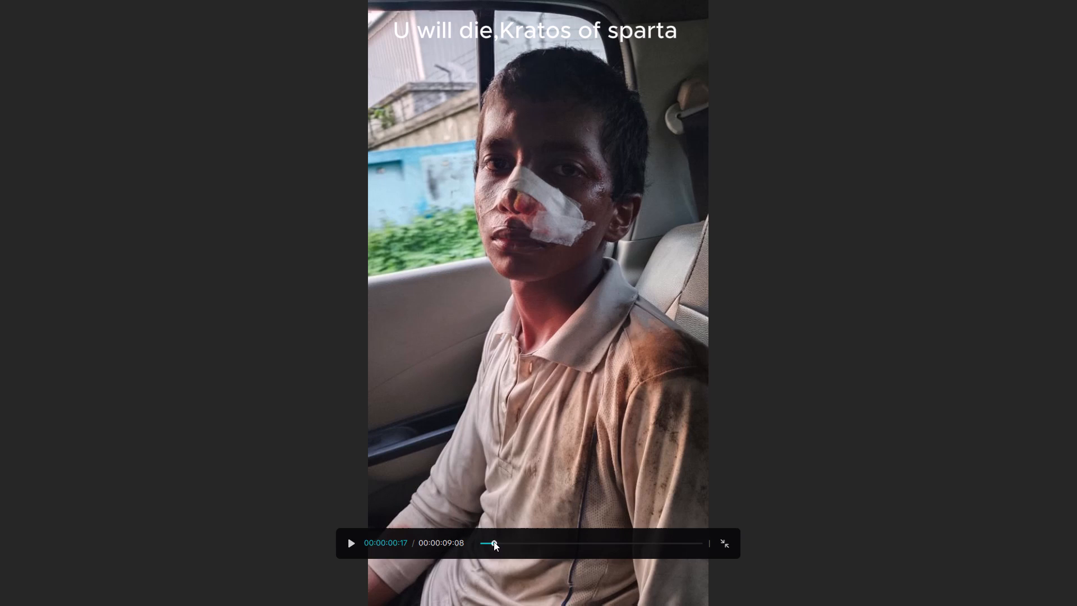
key("b")
key("space")
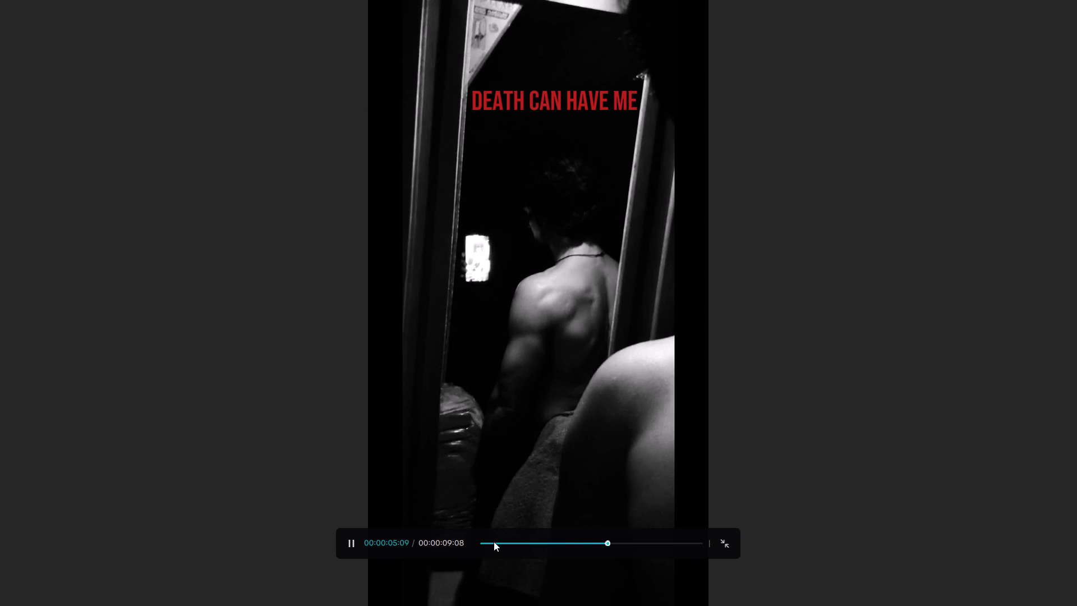
key("space")
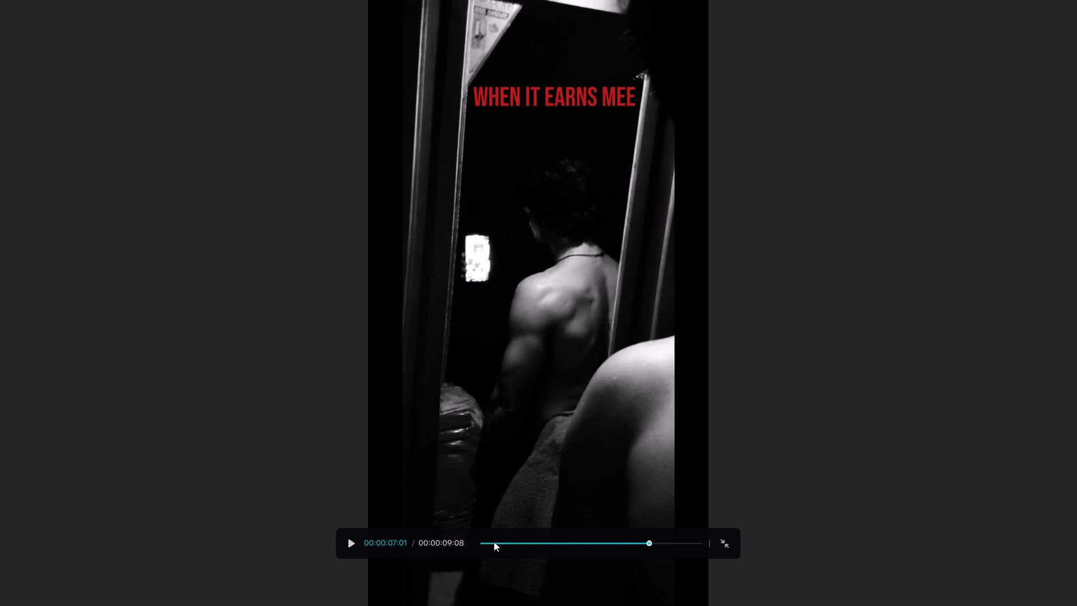
left_click(719, 548)
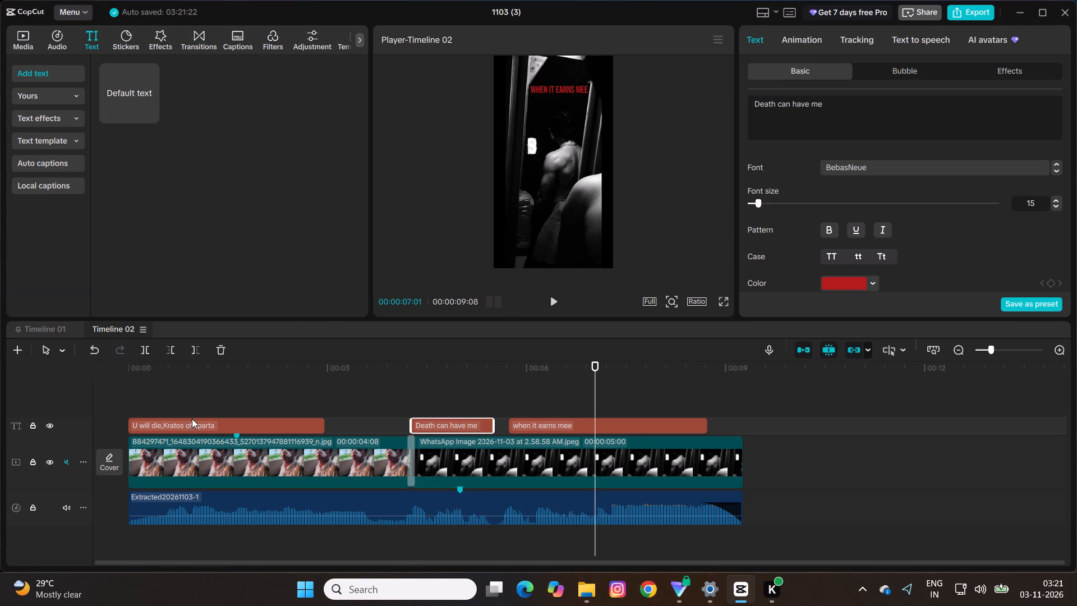
Set the font of the "U will die,Kratos of sparta" text over the first image to BebasNeue.
left_click(194, 424)
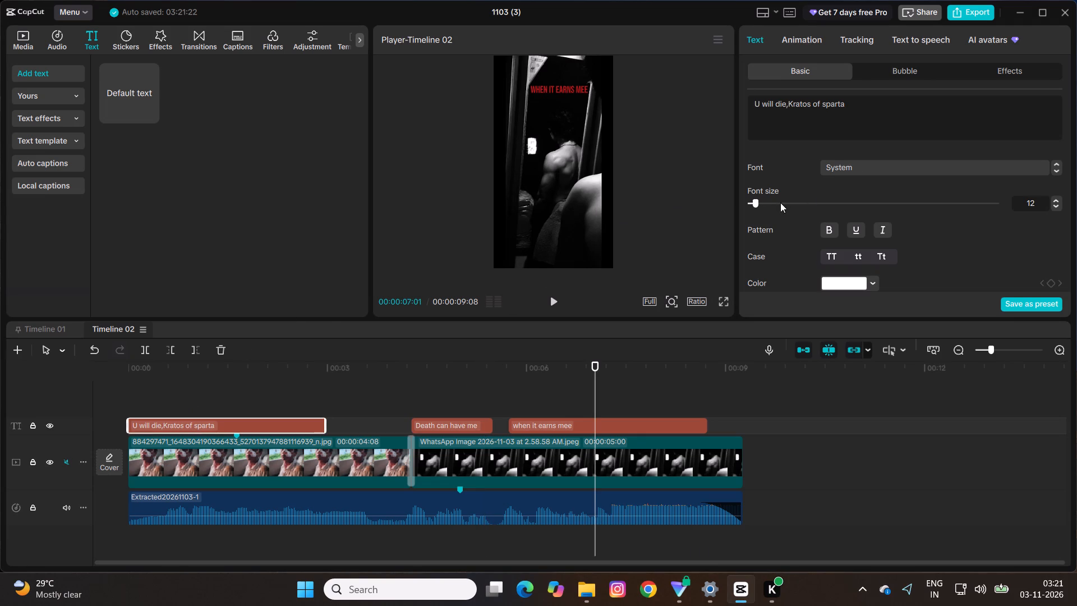
left_click(153, 396)
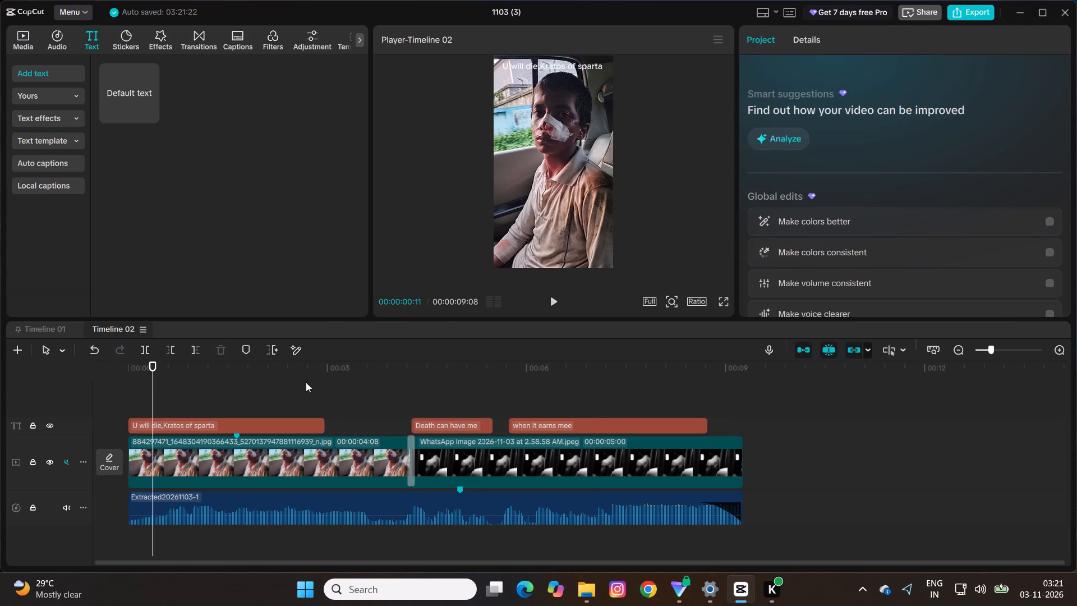
left_click(168, 403)
left_click(171, 420)
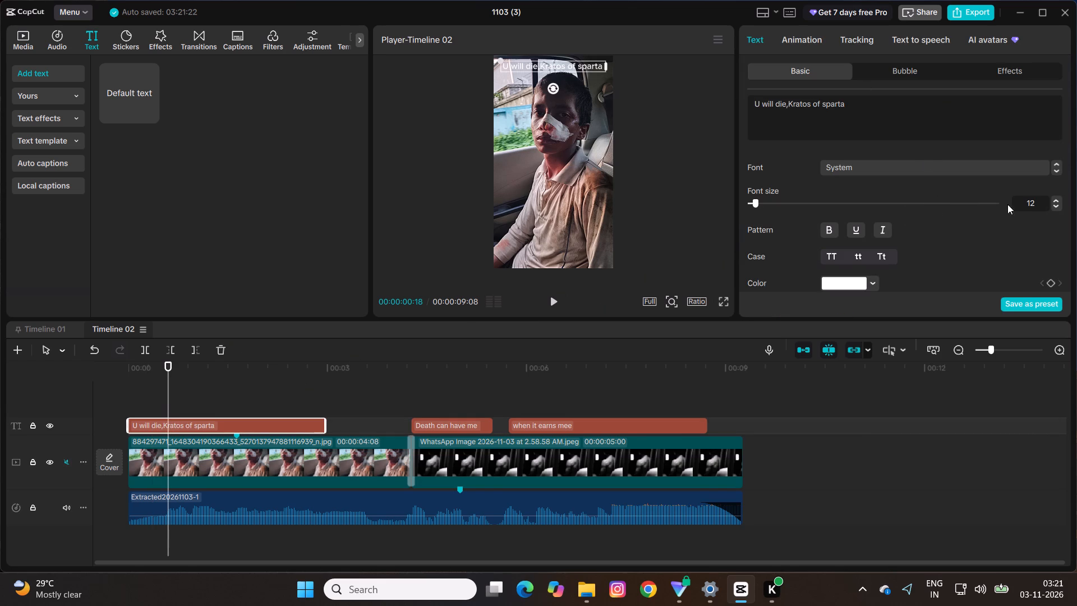
left_click(882, 166)
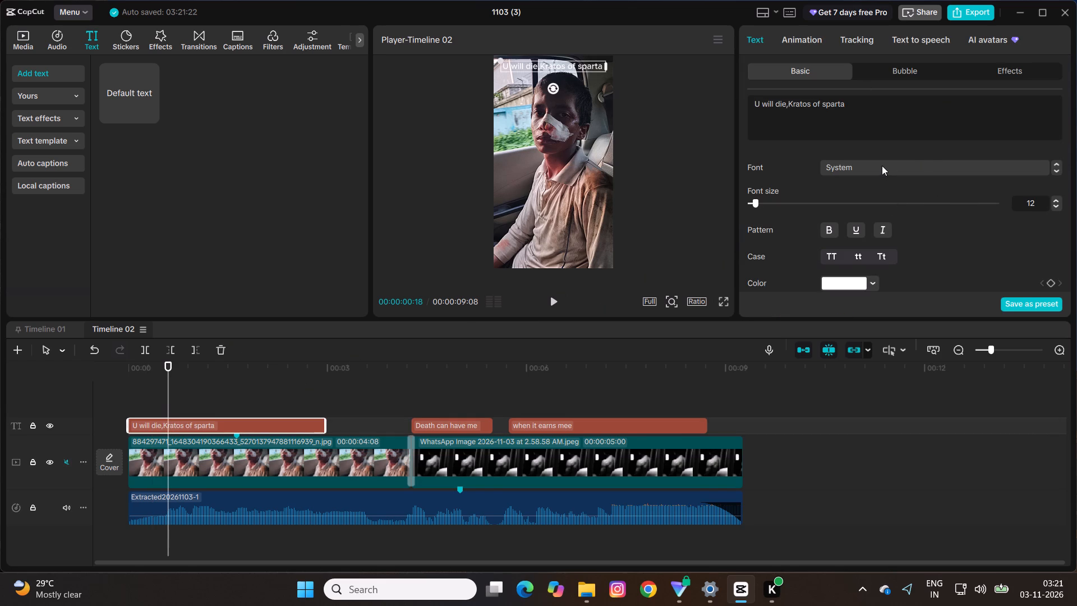
left_click(882, 166)
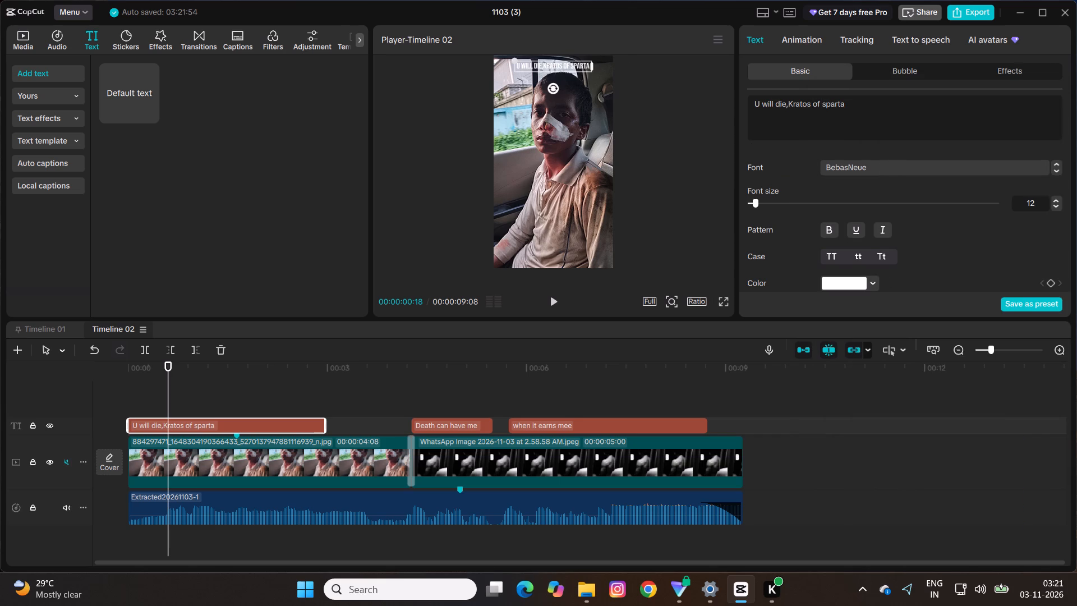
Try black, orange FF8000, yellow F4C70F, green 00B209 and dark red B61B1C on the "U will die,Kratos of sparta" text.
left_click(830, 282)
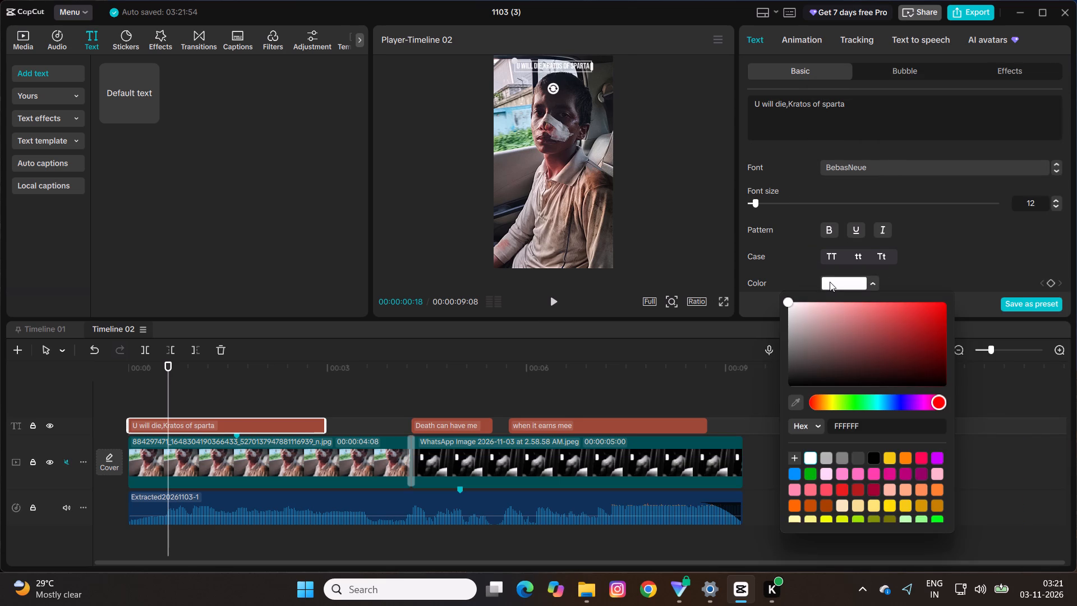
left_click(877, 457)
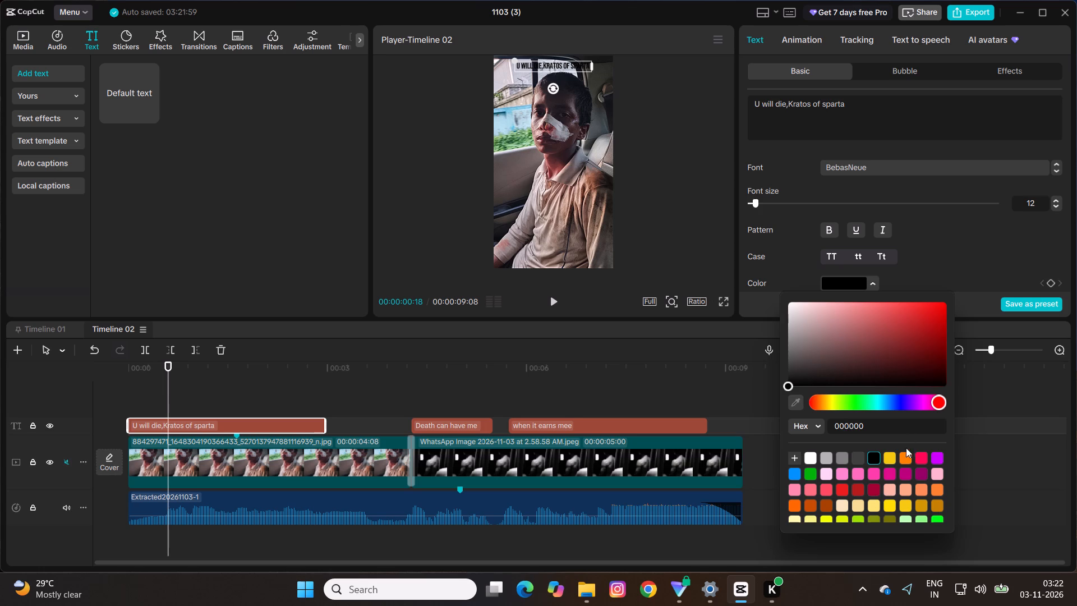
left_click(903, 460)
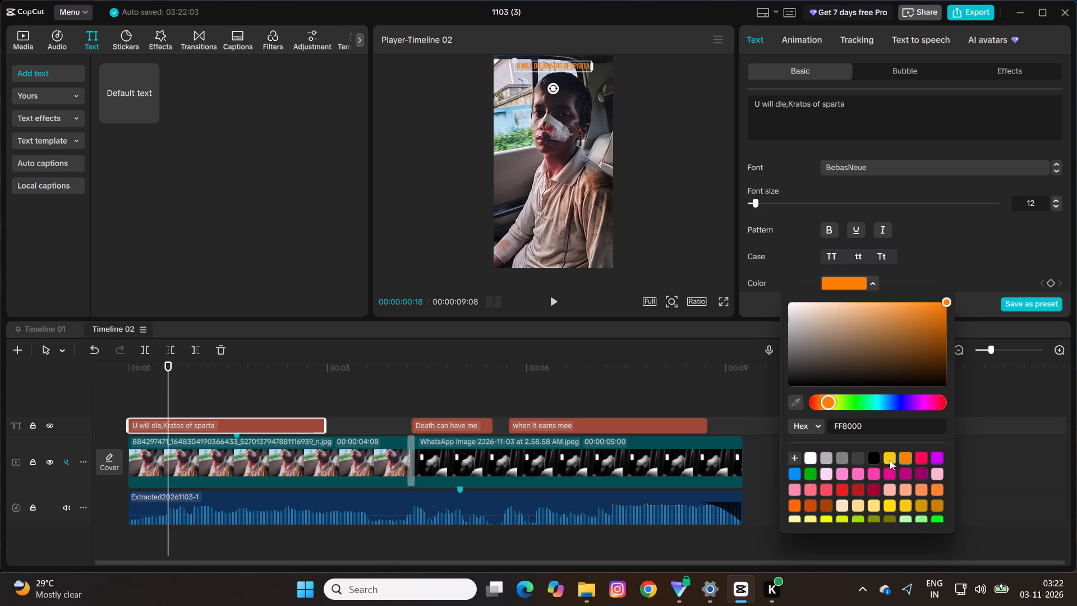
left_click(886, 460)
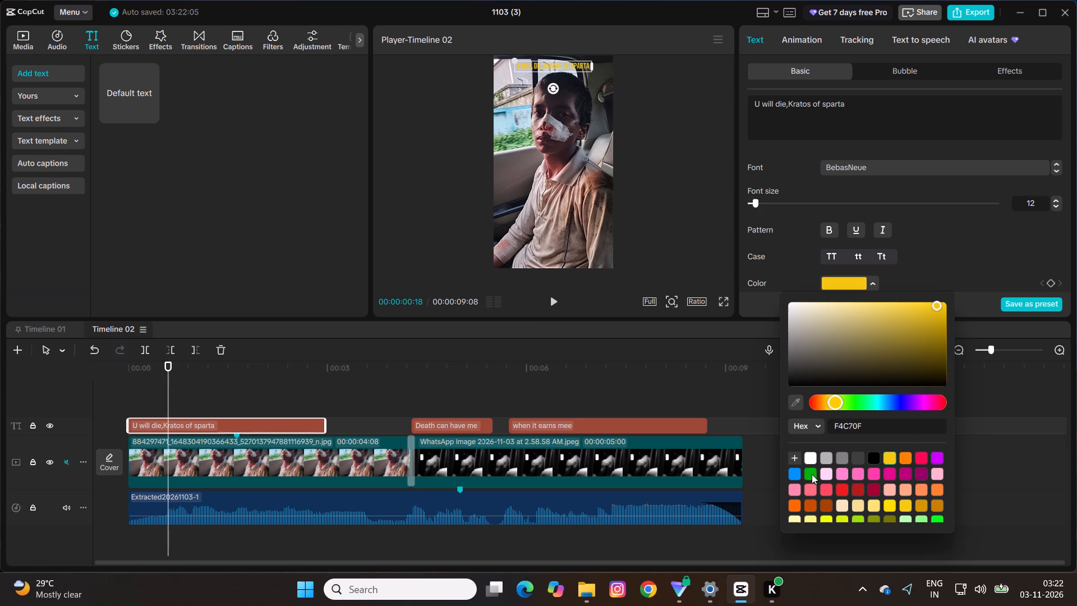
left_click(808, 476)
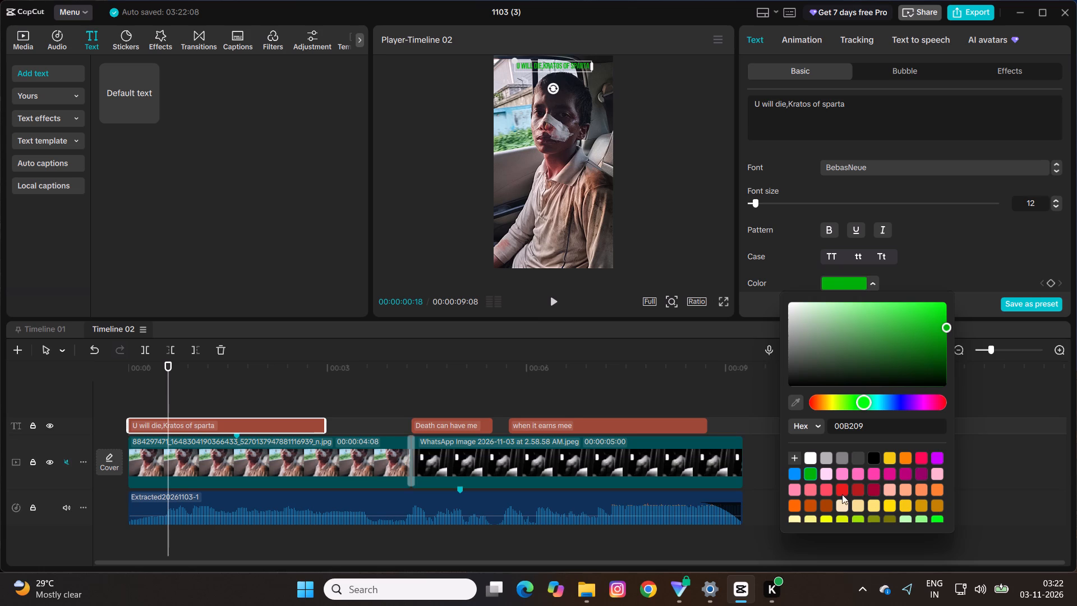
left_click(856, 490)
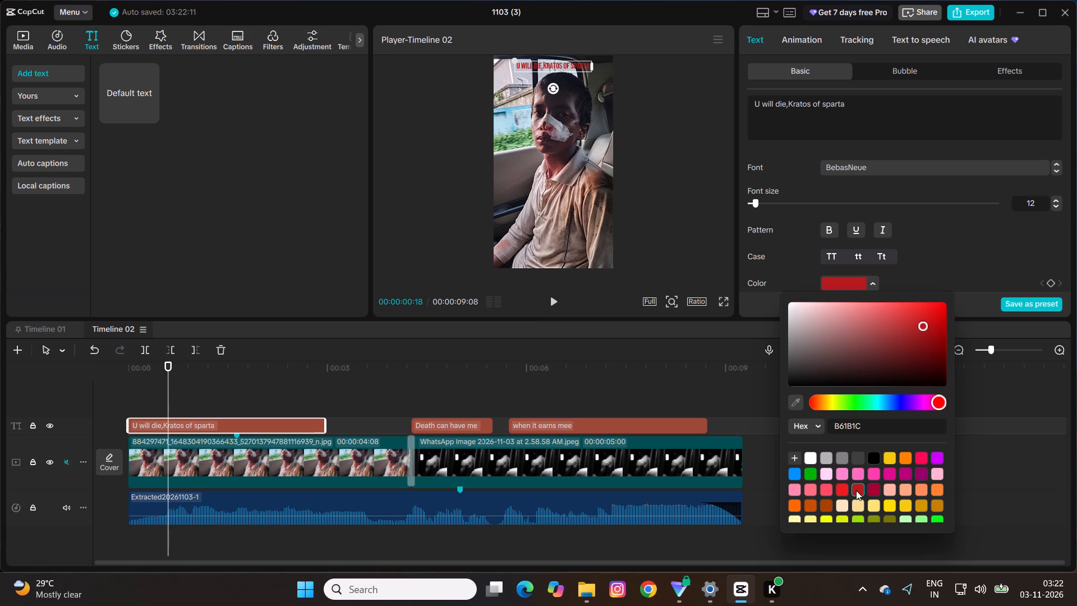
Show the colour values as RGB and set the "U will die,Kratos of sparta" text to bright red 236, 29, 29.
left_click(809, 425)
left_click(812, 464)
left_click(841, 487)
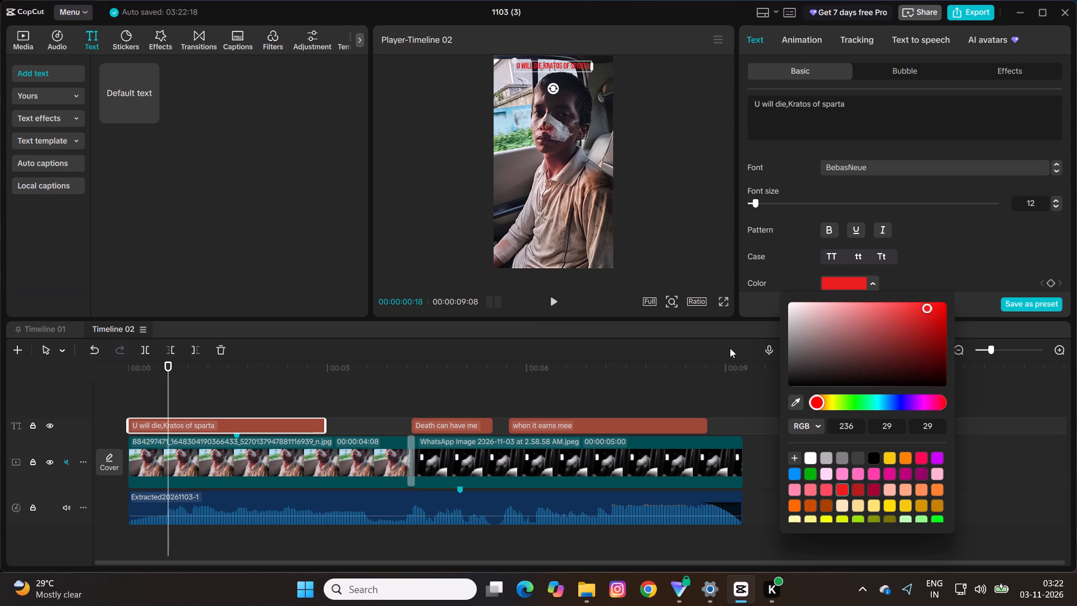
Play back the video full screen from 00:00:01:08 to the end to check the recoloured opening text.
key("space")
left_click(213, 397)
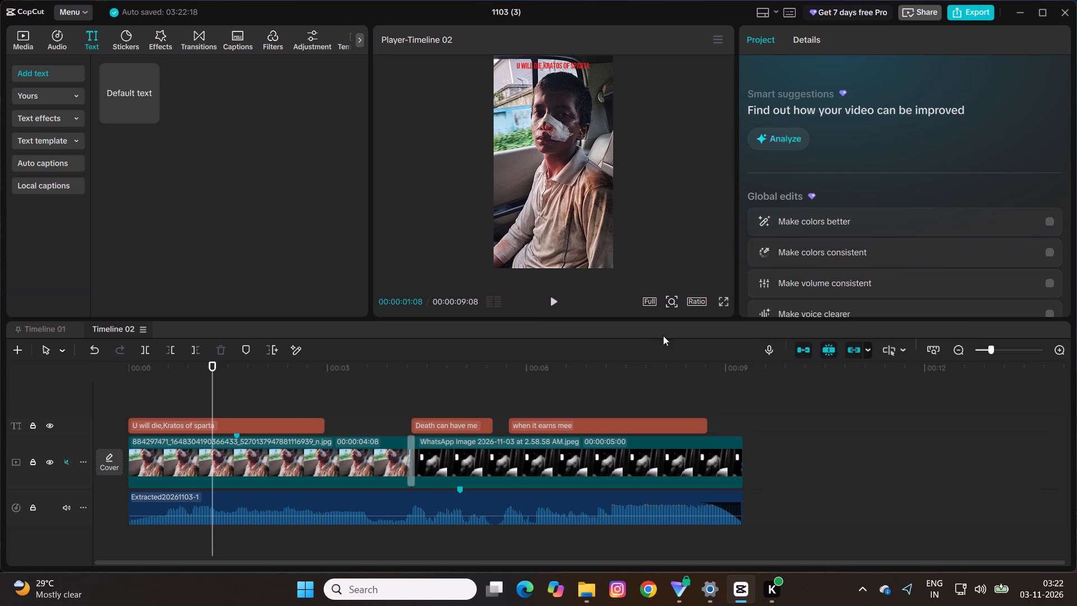
left_click(725, 304)
type("n")
key("space")
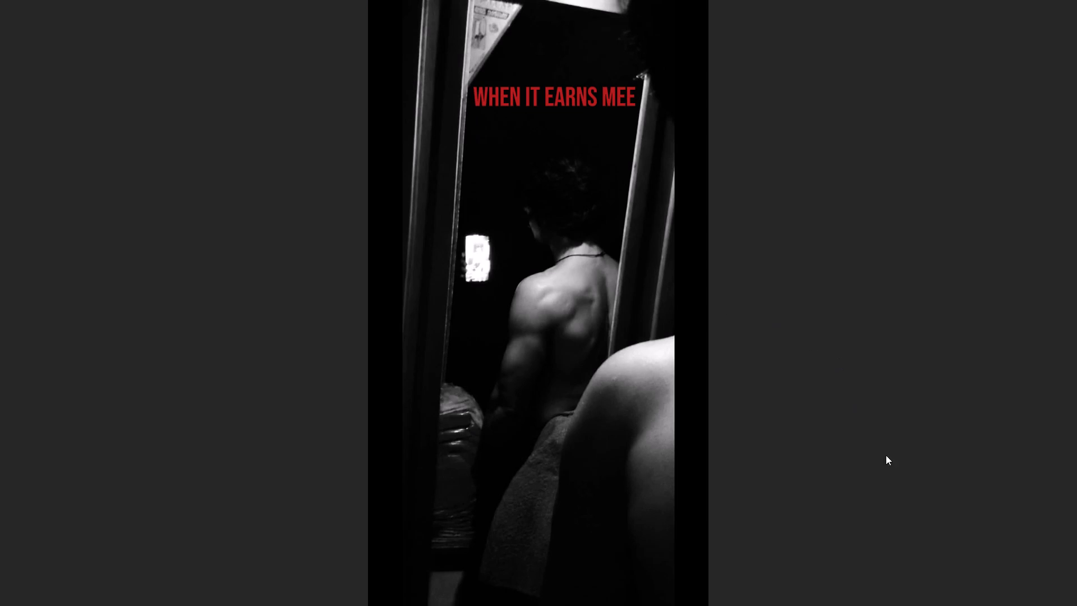
left_click(970, 503)
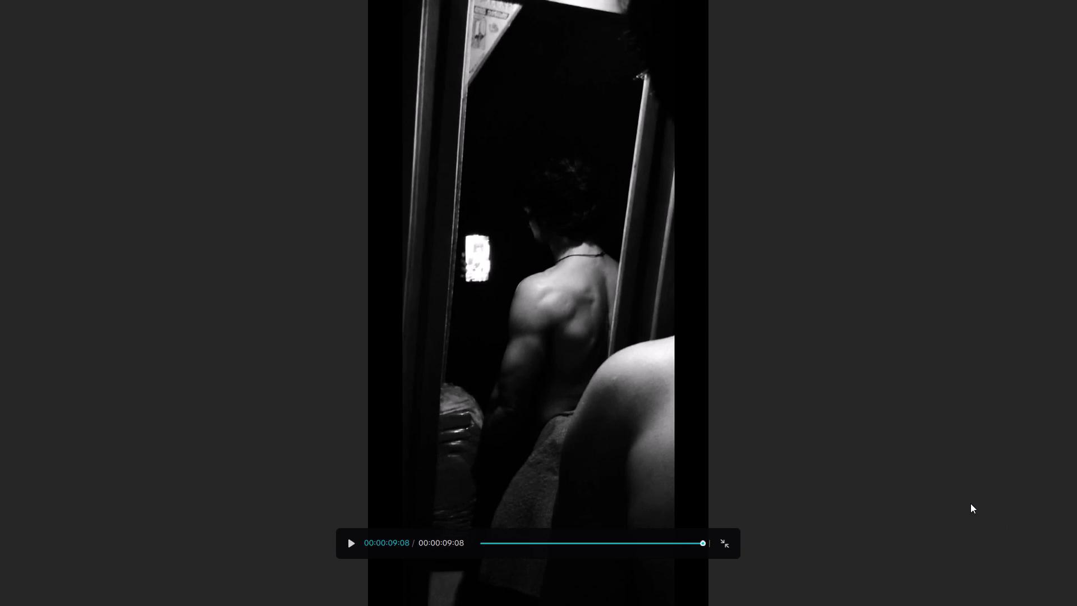
key("Escape")
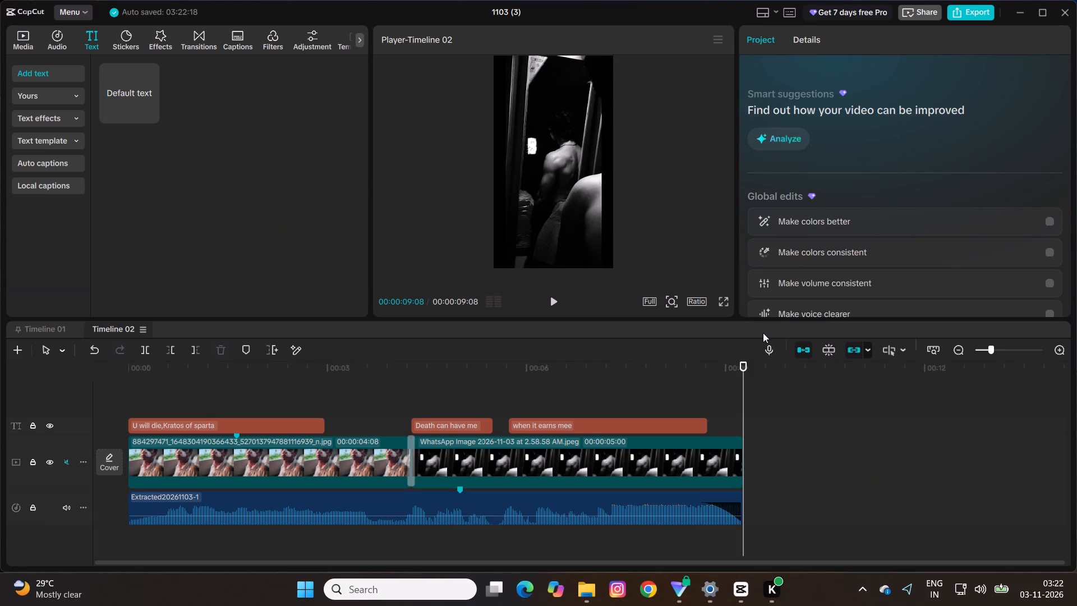
Lower the "U will die,Kratos of sparta" text to just over the boy's hair, keeping it horizontally centred in the frame.
left_click(134, 383)
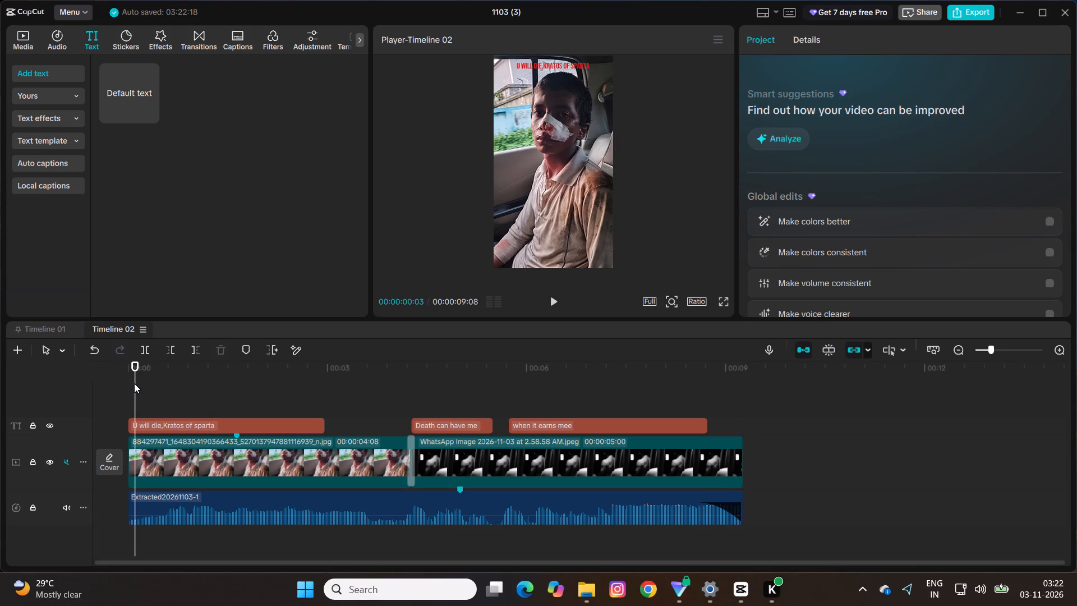
left_click(560, 57)
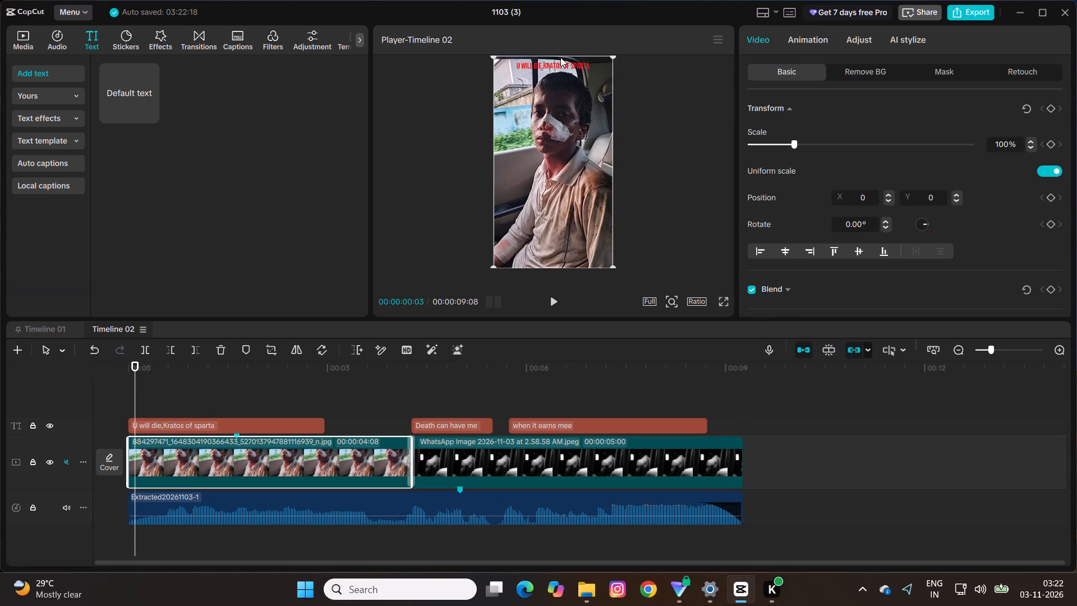
left_click(560, 62)
left_click(560, 62)
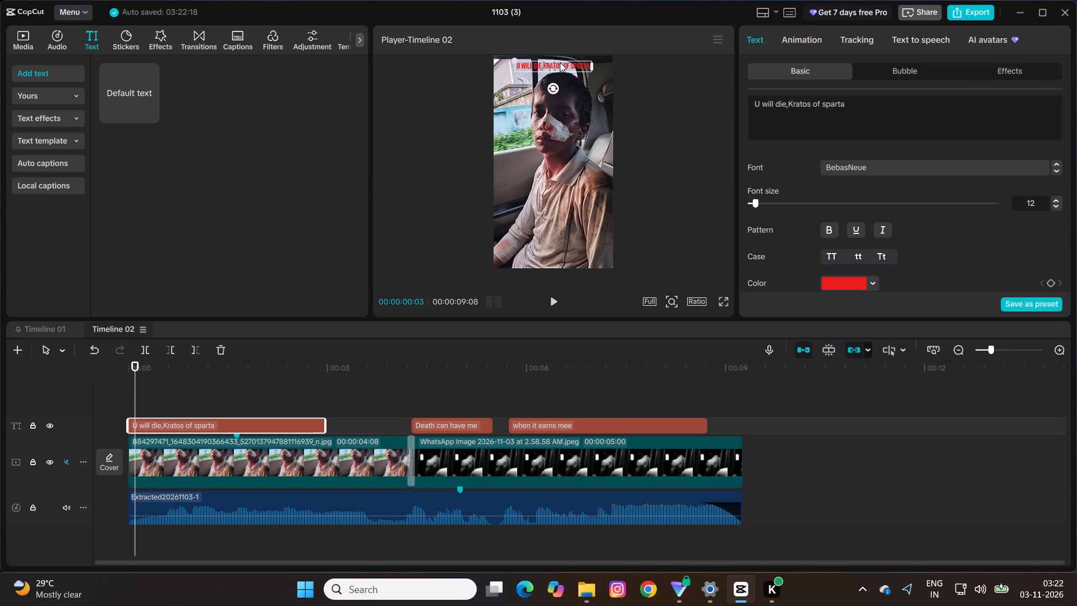
left_click_drag(560, 62, 564, 96)
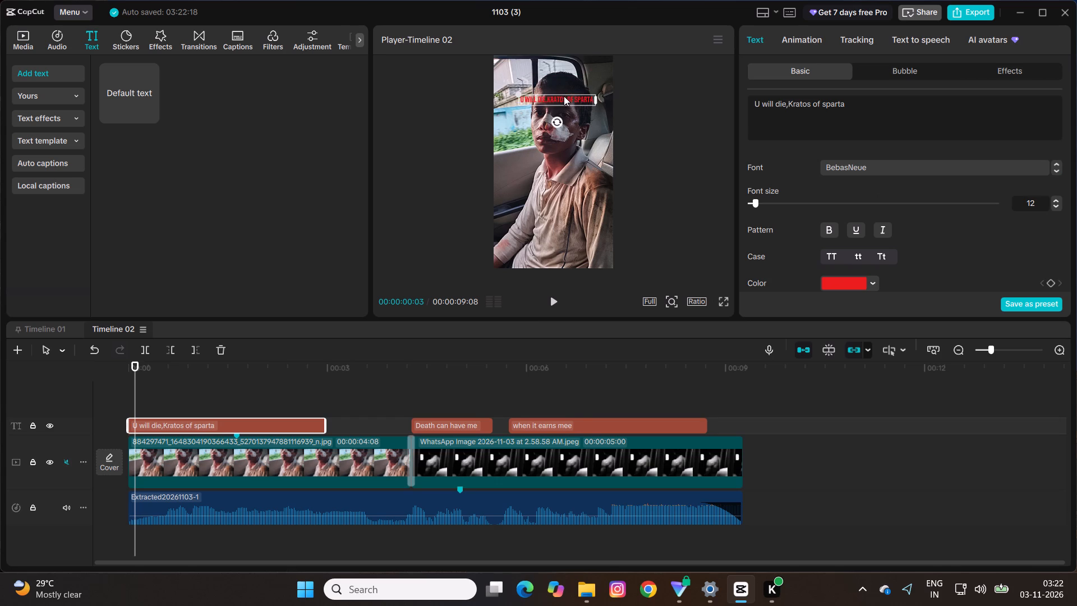
left_click_drag(564, 96, 562, 93)
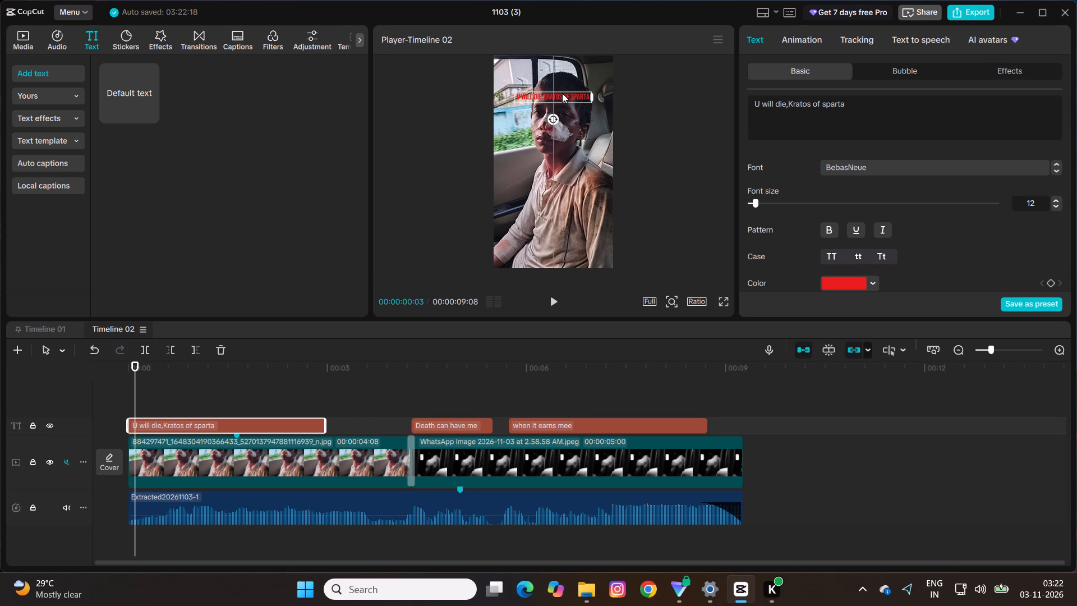
left_click_drag(562, 93, 562, 82)
left_click(596, 95)
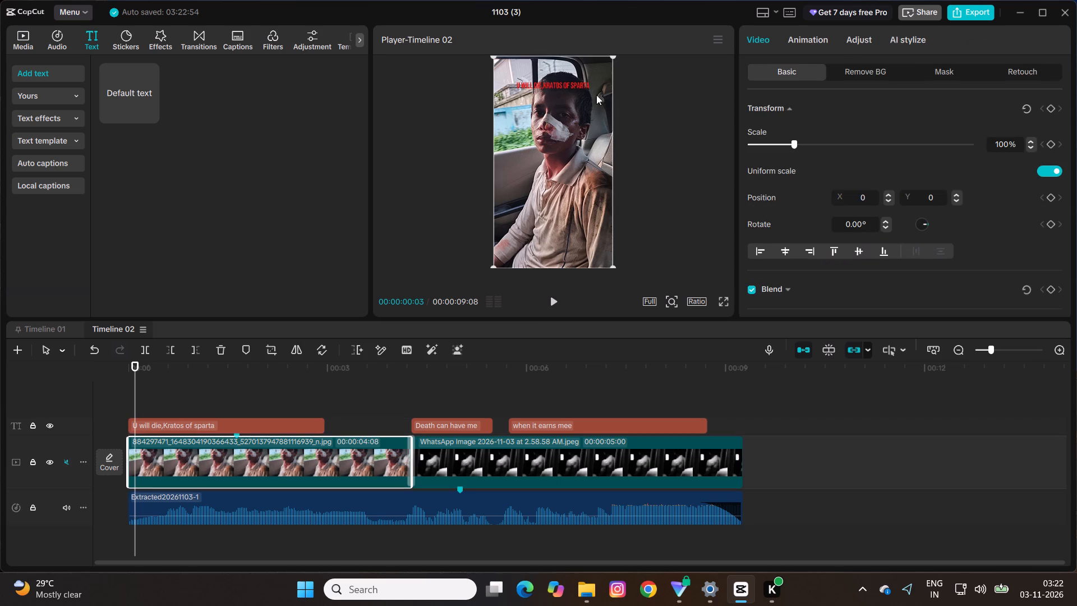
Widen the "U will die,Kratos of sparta" text box slightly and lower the text a little onto the boy's hair, horizontally centred.
left_click(582, 82)
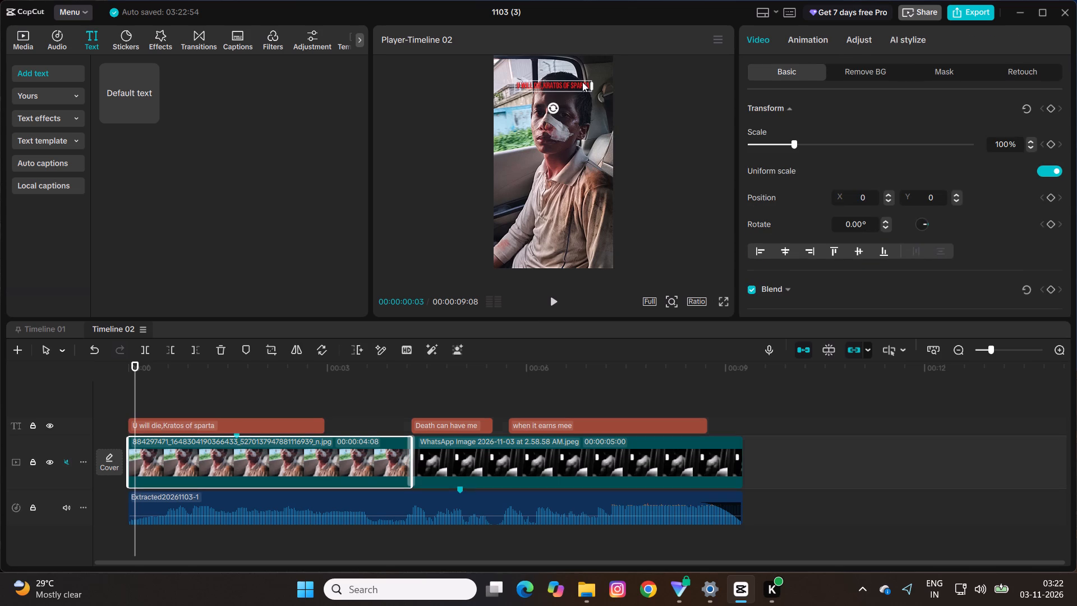
left_click(582, 82)
left_click_drag(591, 89, 598, 105)
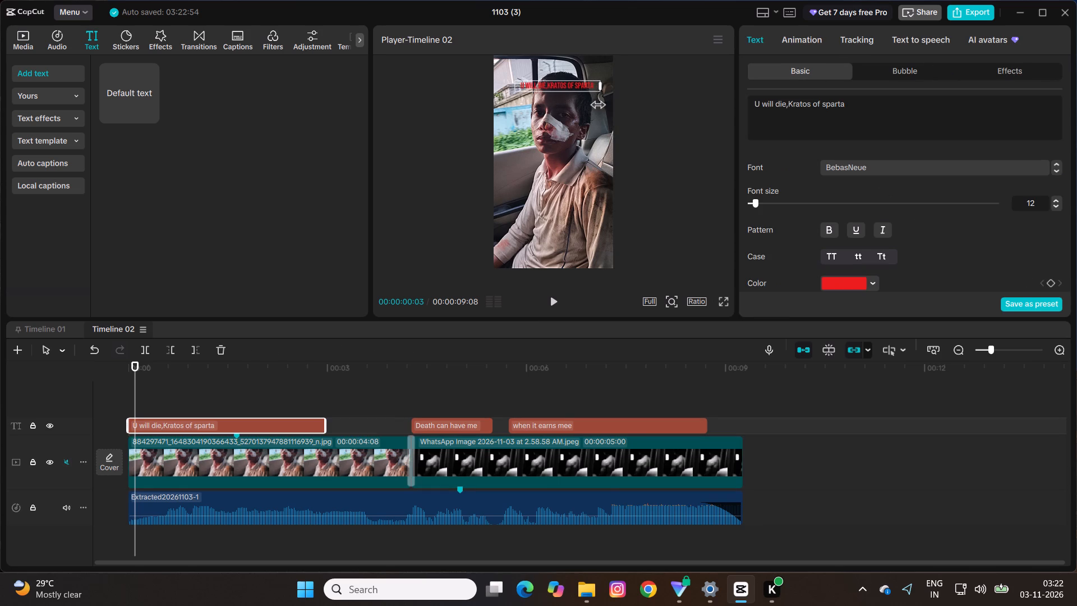
left_click_drag(598, 105, 599, 106)
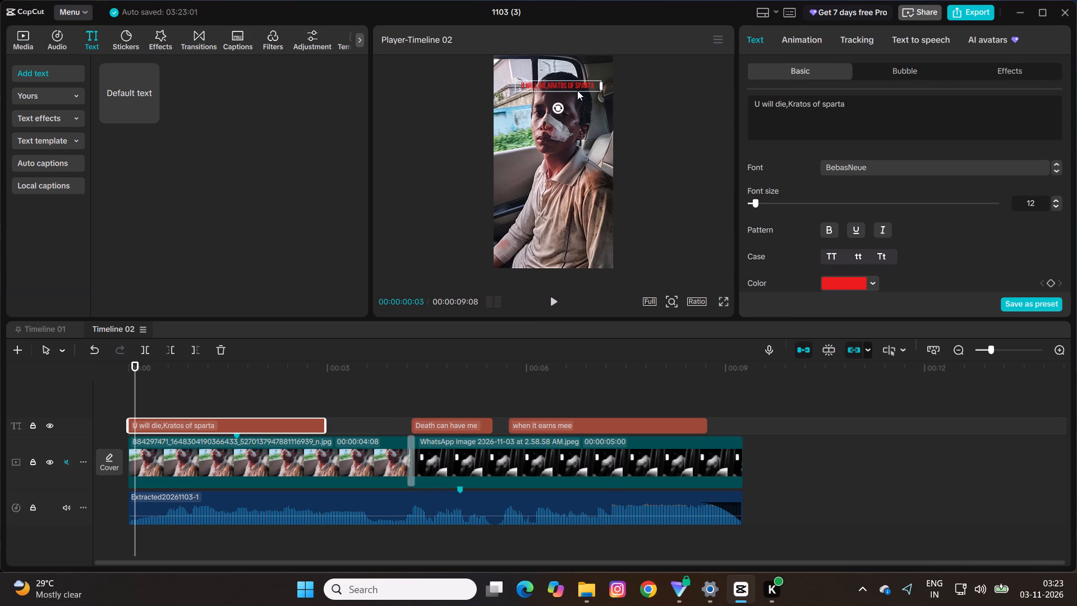
left_click(573, 87)
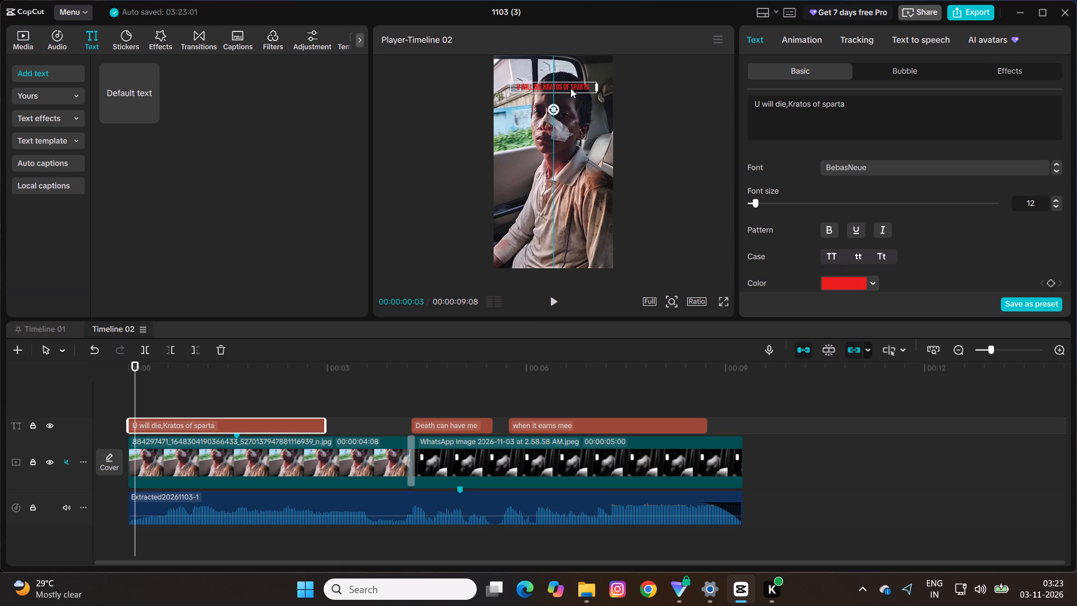
Play back the video full screen from 00:00:00:03 to the end to check the opening text's placement.
left_click(716, 299)
left_click(724, 308)
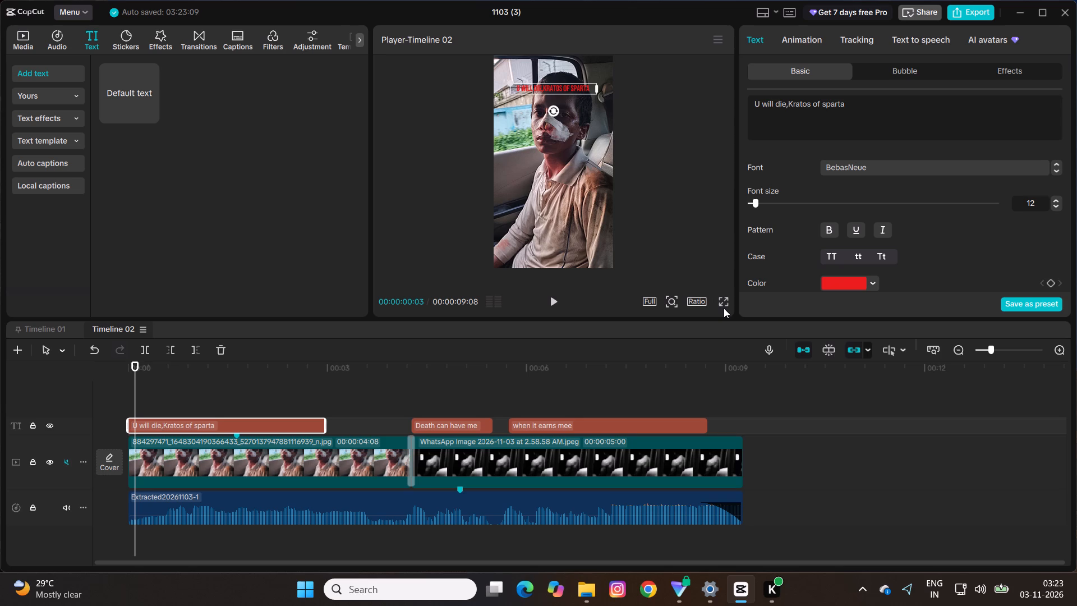
left_click(724, 301)
key("space")
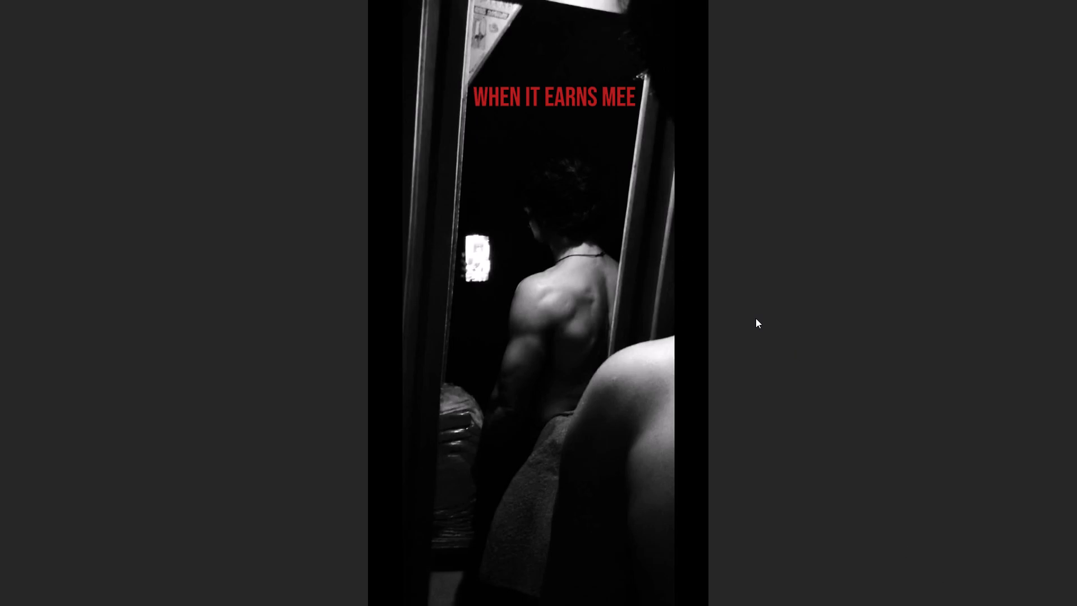
key("Escape")
At 00:00:01:13, raise the "U will die,Kratos of sparta" text to the top of the boy's hair, keeping it horizontally centred.
left_click(219, 426)
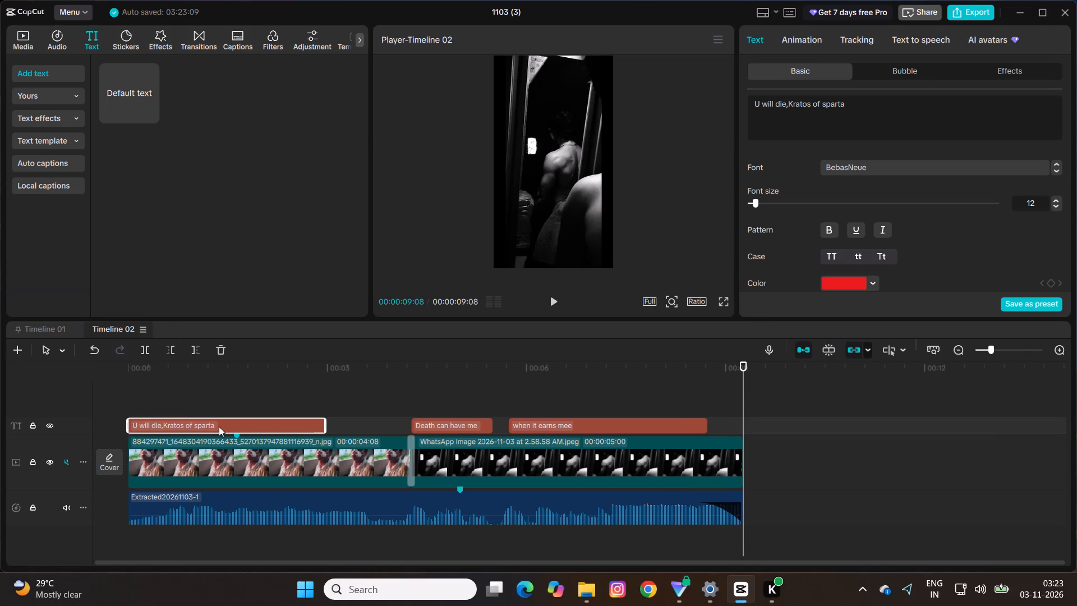
left_click(219, 426)
double_click(265, 424)
left_click(223, 396)
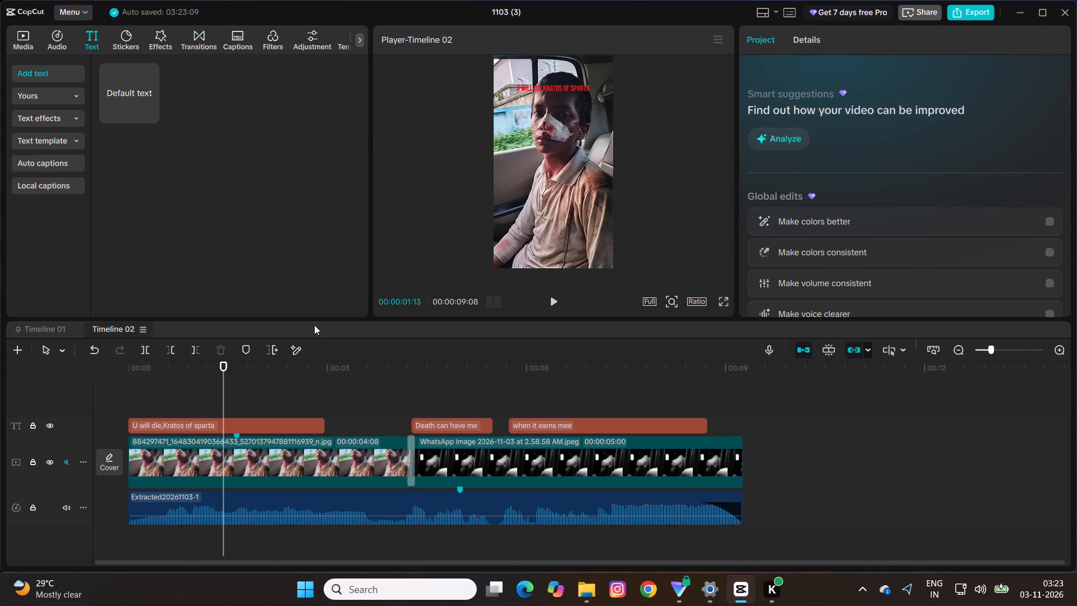
left_click(575, 86)
left_click_drag(575, 86, 576, 70)
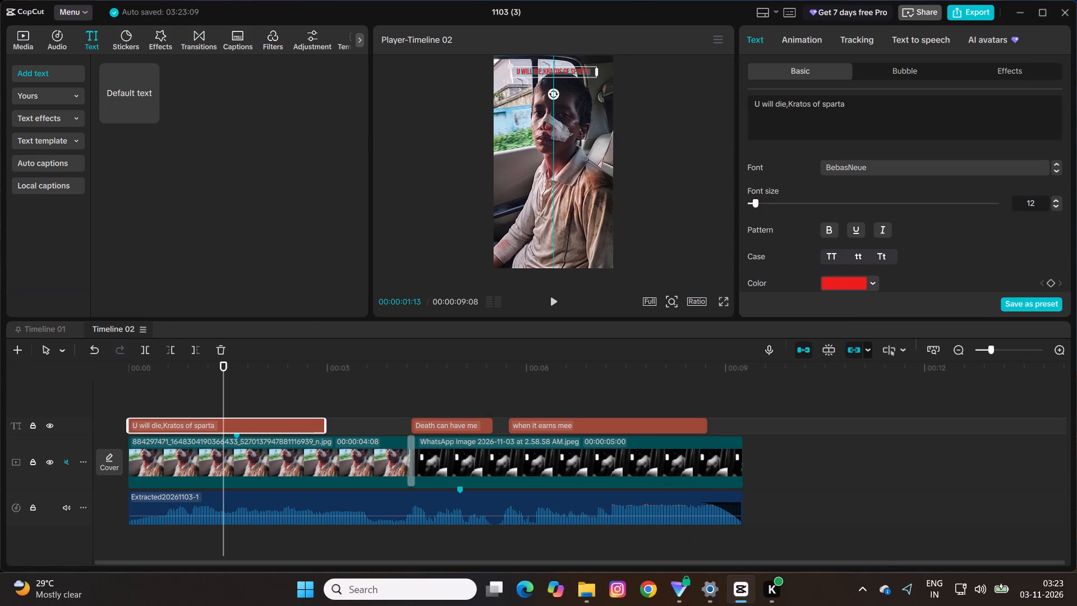
left_click_drag(576, 70, 576, 66)
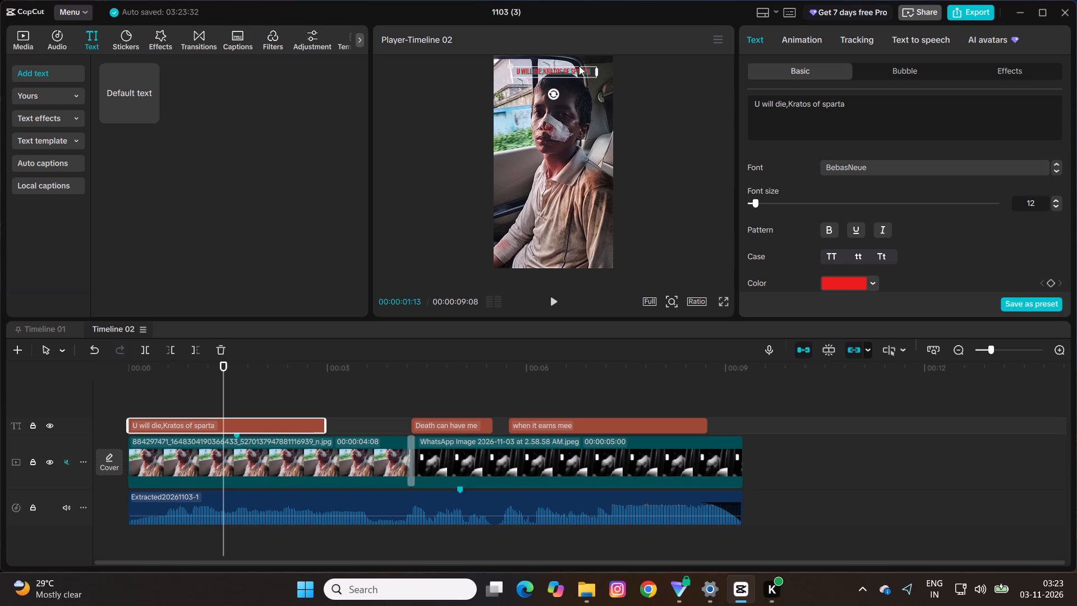
Widen the "U will die,Kratos of sparta" text box on both sides and place it just above the boy's hair, slightly right of the frame's centre.
left_click_drag(596, 74, 619, 73)
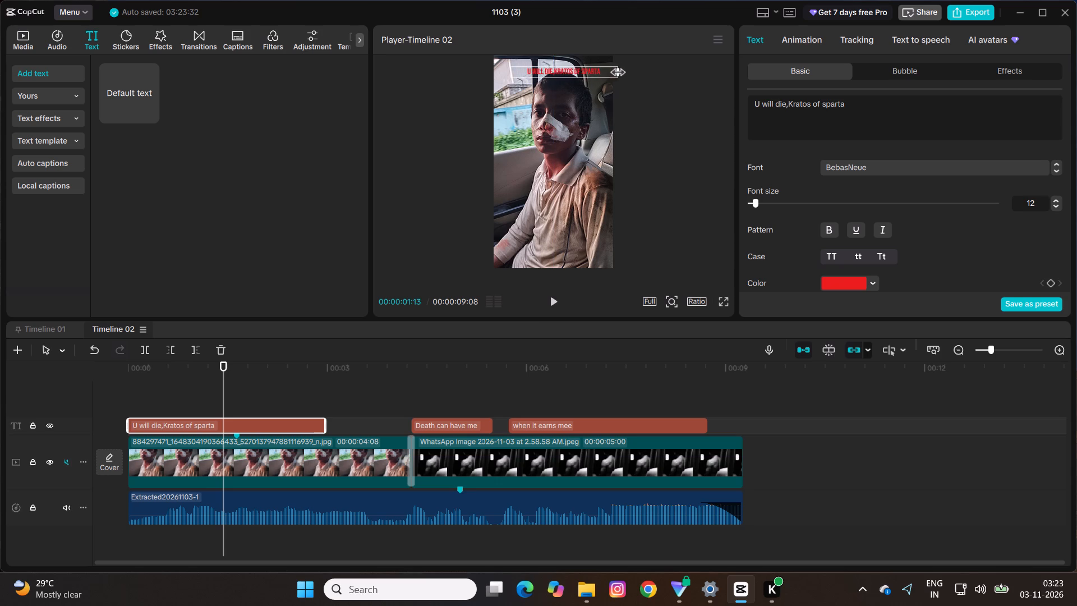
left_click_drag(619, 73, 620, 72)
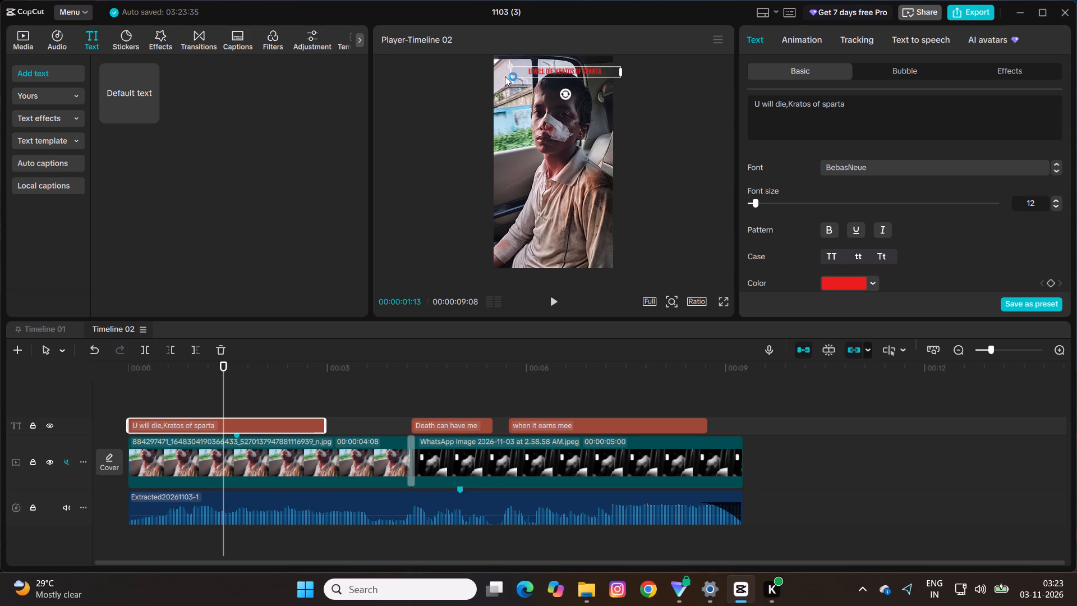
left_click_drag(508, 68, 494, 68)
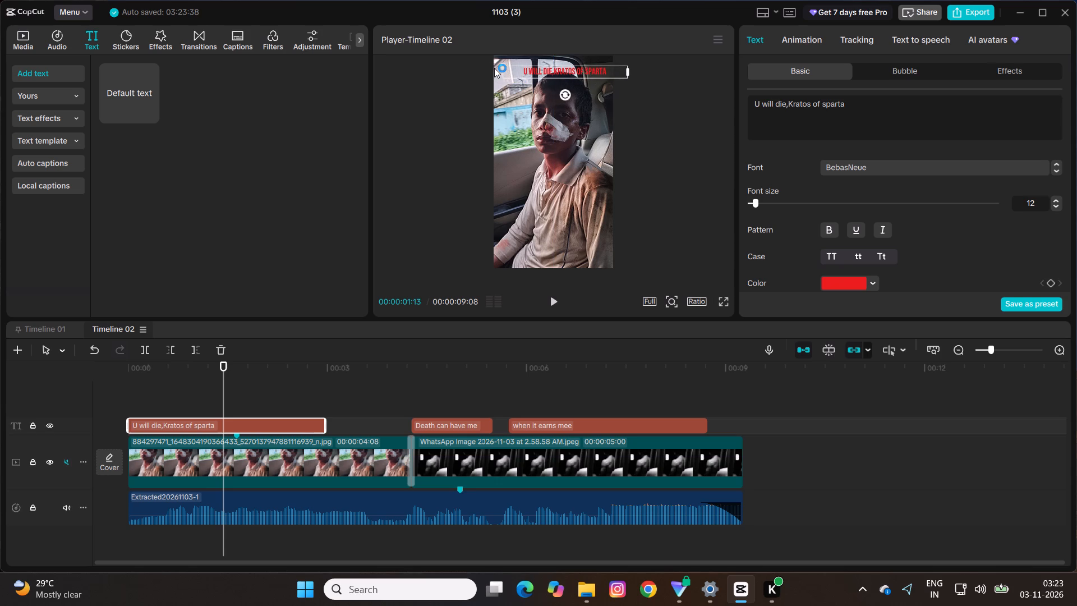
left_click(542, 71)
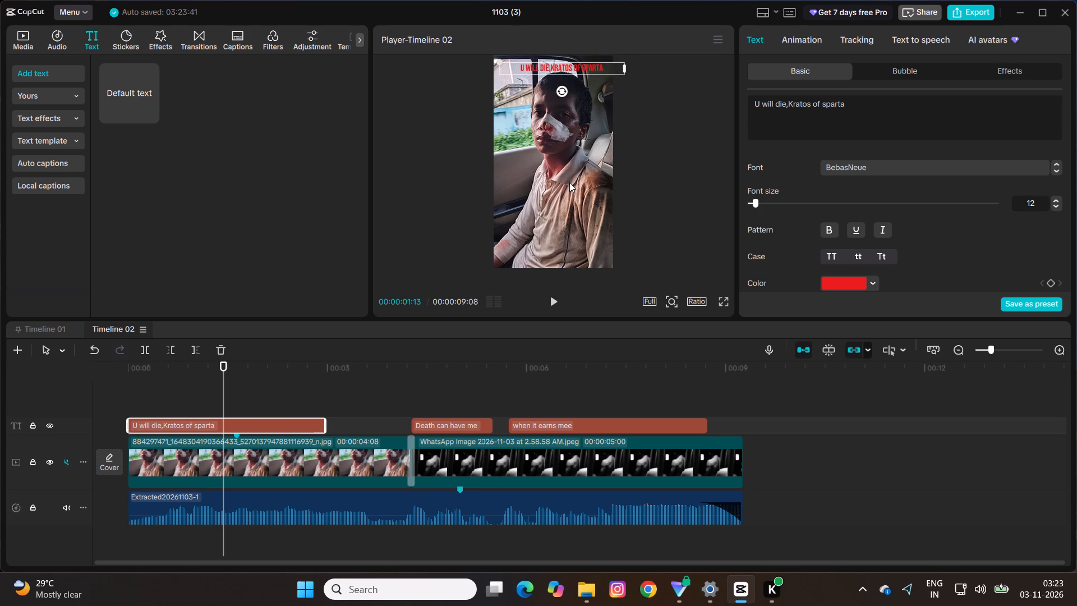
Play back the video full screen from 00:00:01:13 to 00:00:06:26 to check the raised text and the transition.
left_click(727, 304)
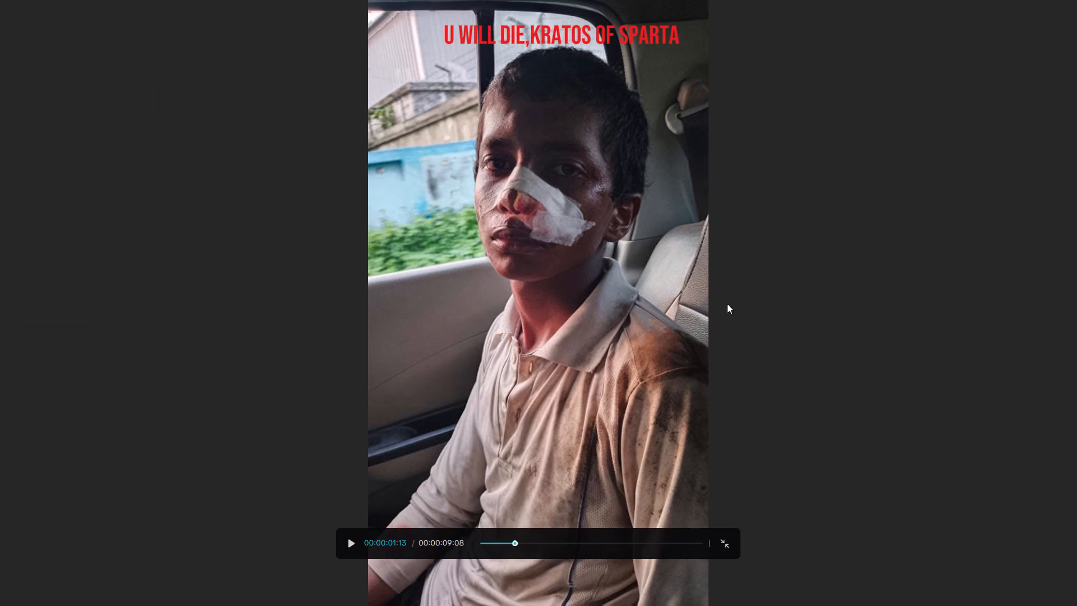
key("space")
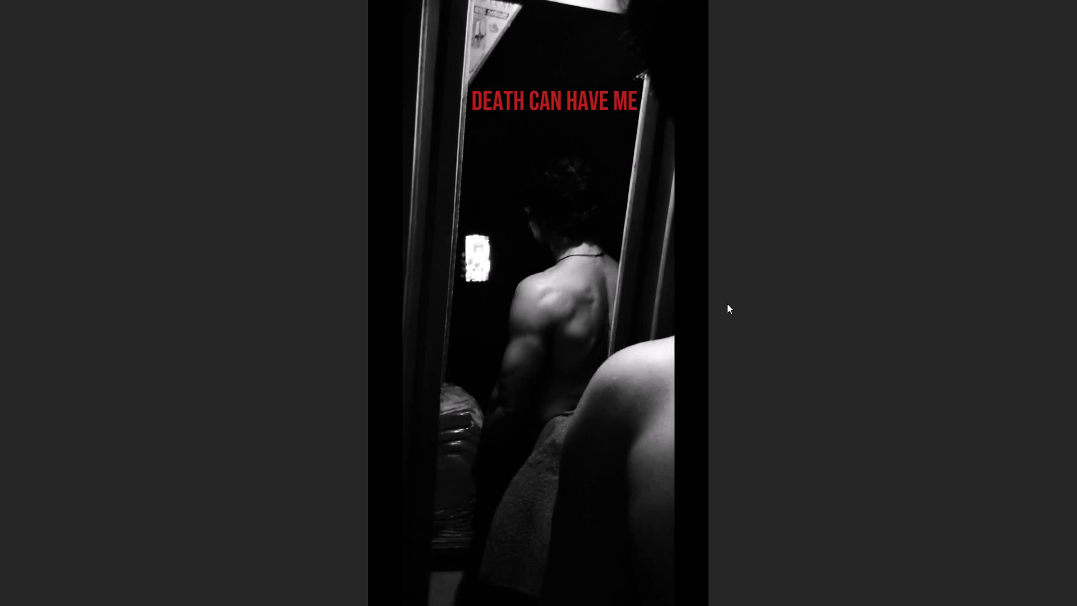
key("space")
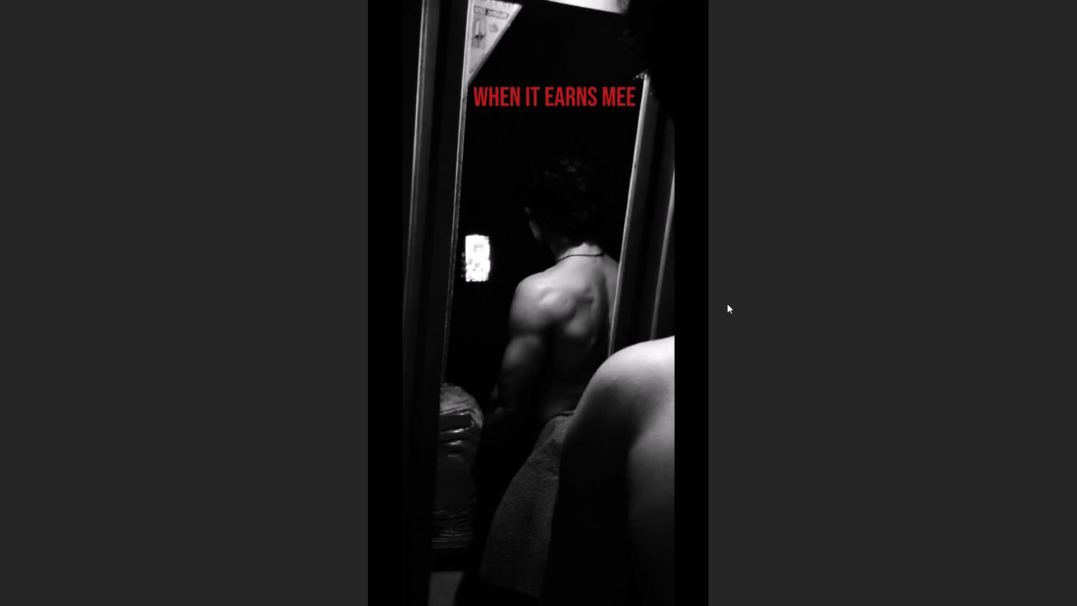
key("Escape")
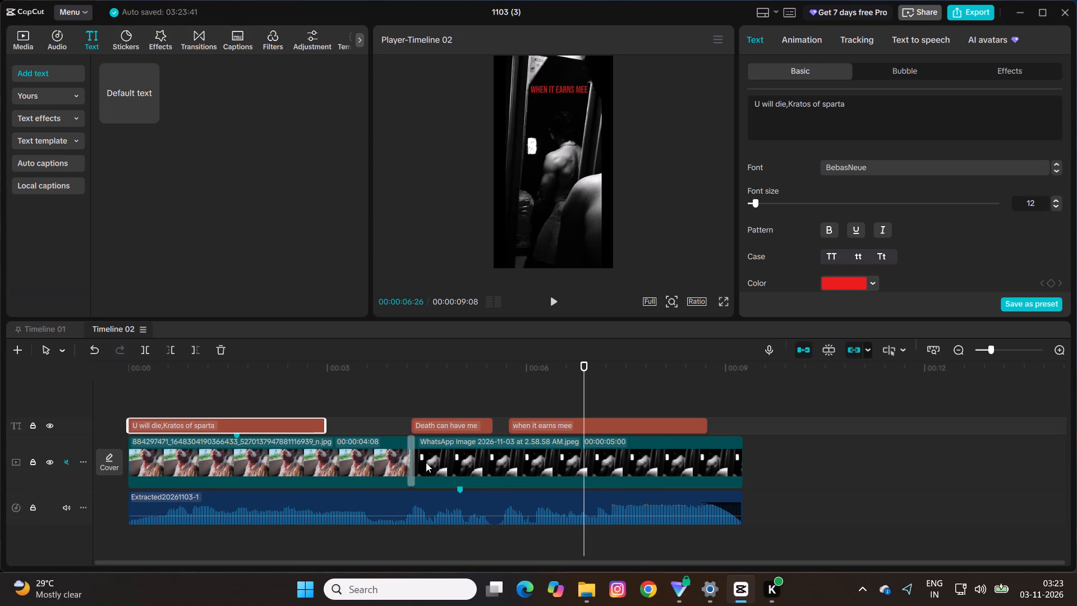
Set the Black Fade transition between the two images to a duration of 0.3 s and apply it to all clips.
left_click(411, 447)
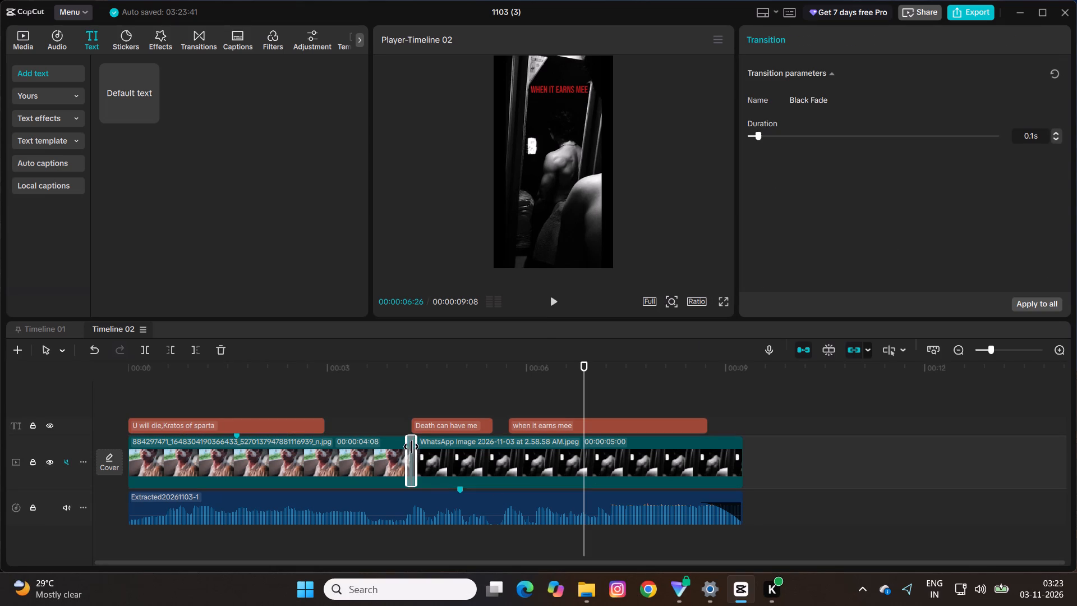
left_click(776, 139)
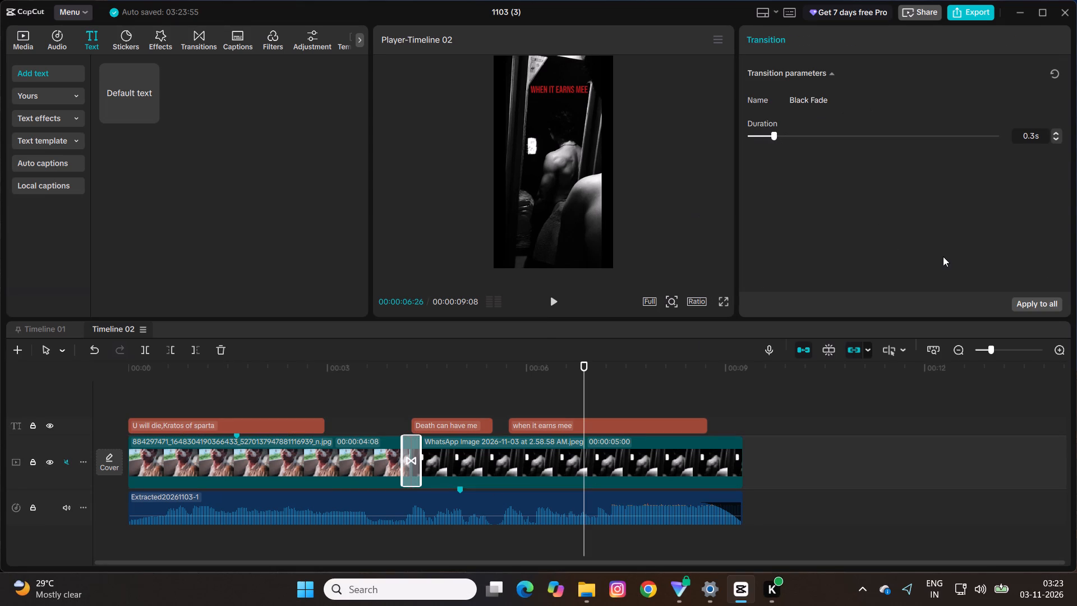
left_click(1035, 306)
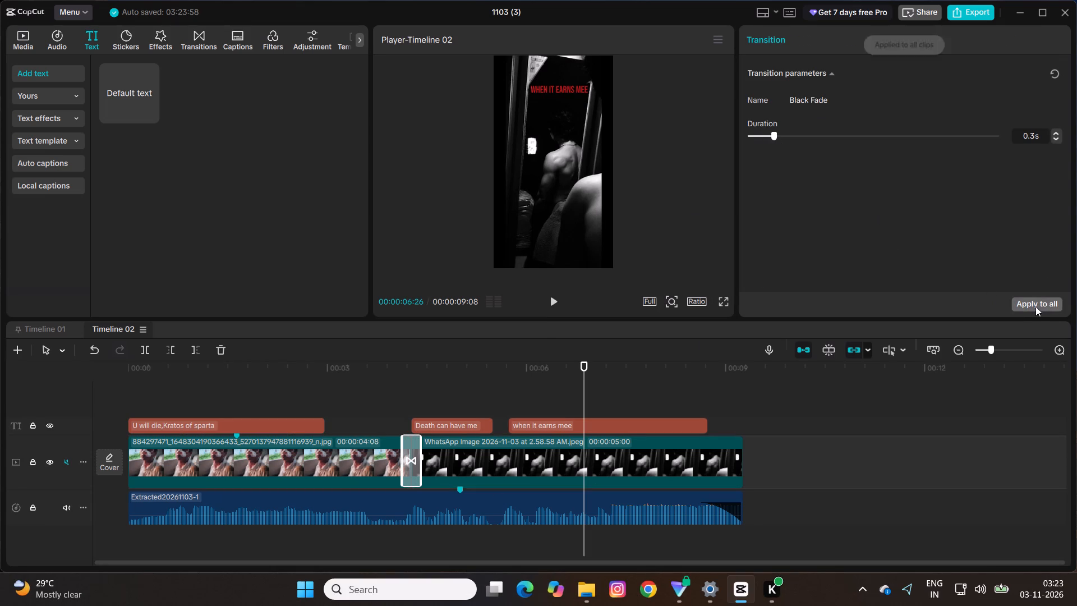
Play back the video full screen from 00:00:00:06 to 00:00:08:11 to check the lengthened Black Fade and the texts.
left_click(718, 306)
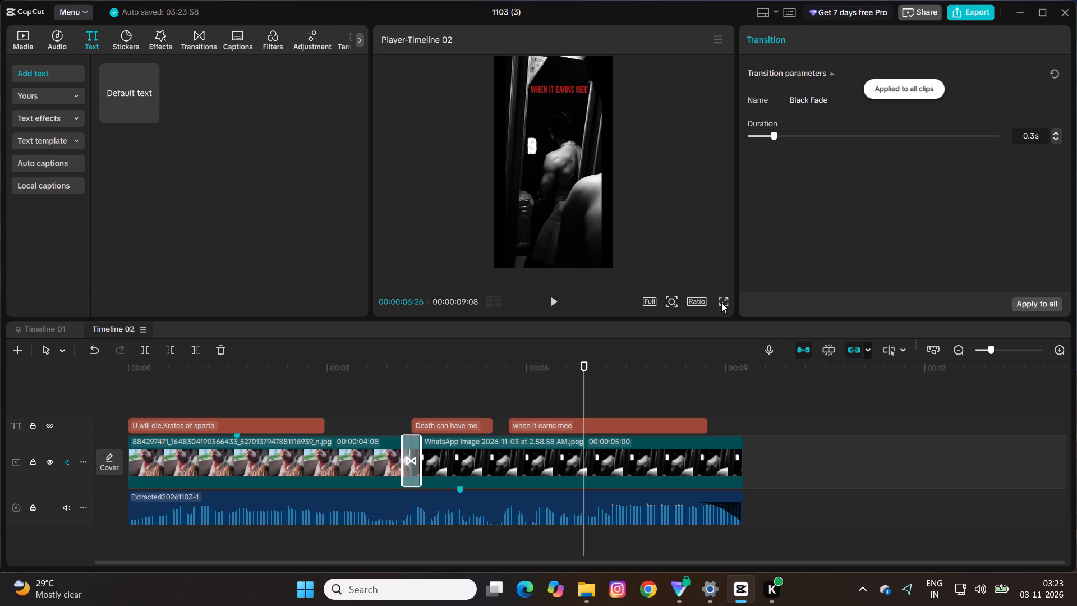
left_click(142, 391)
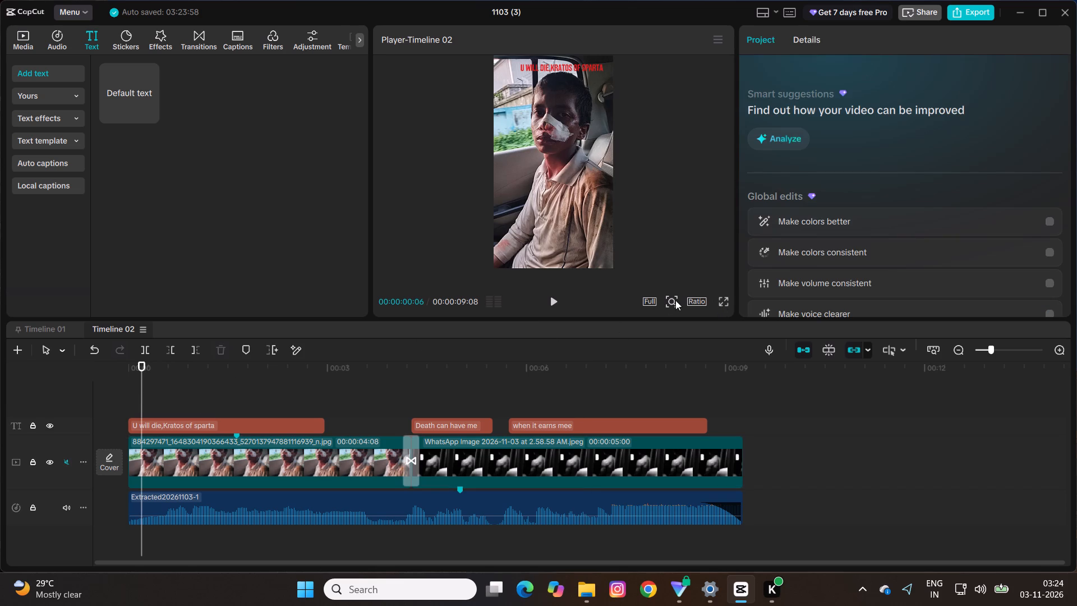
left_click(727, 305)
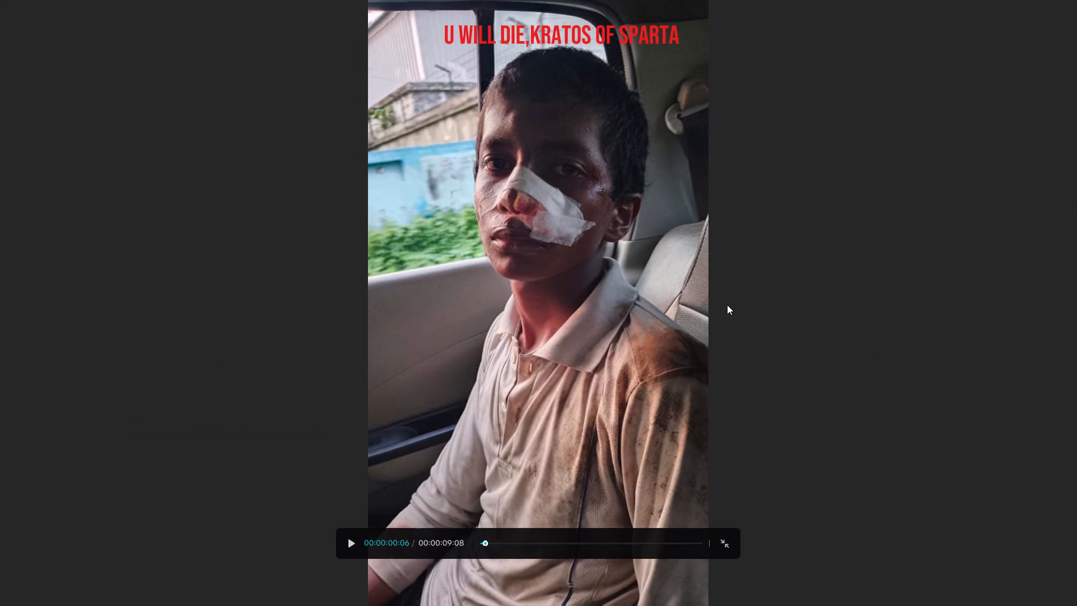
key("space")
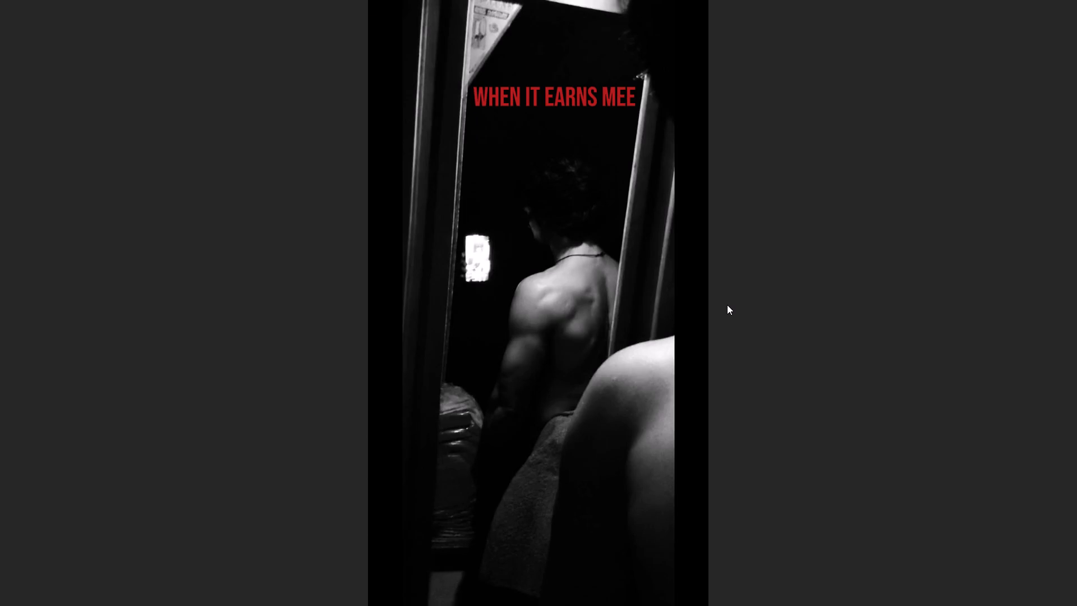
key("space")
key("Escape")
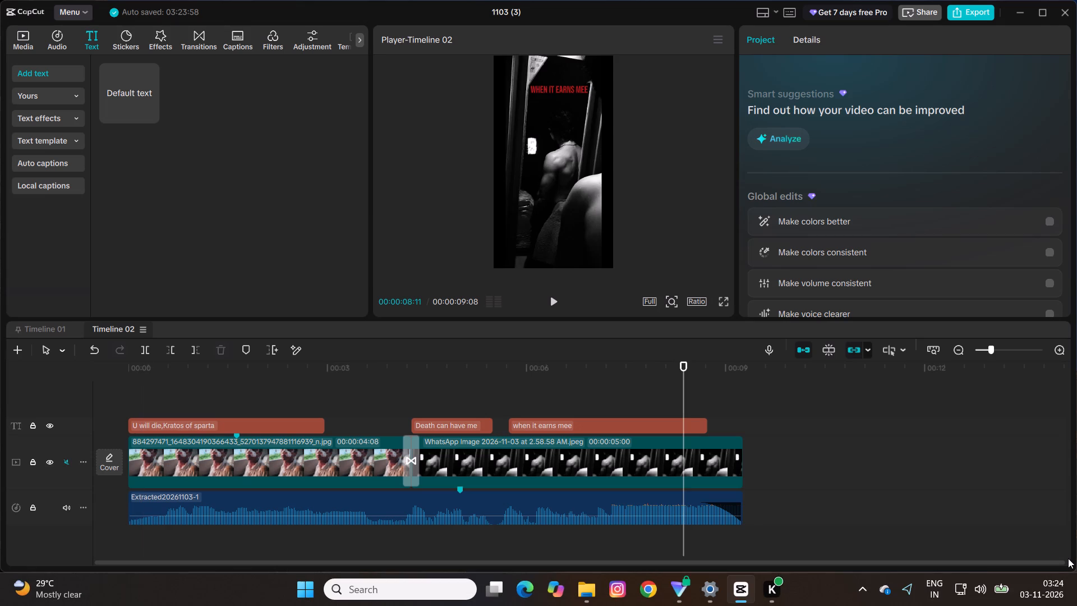